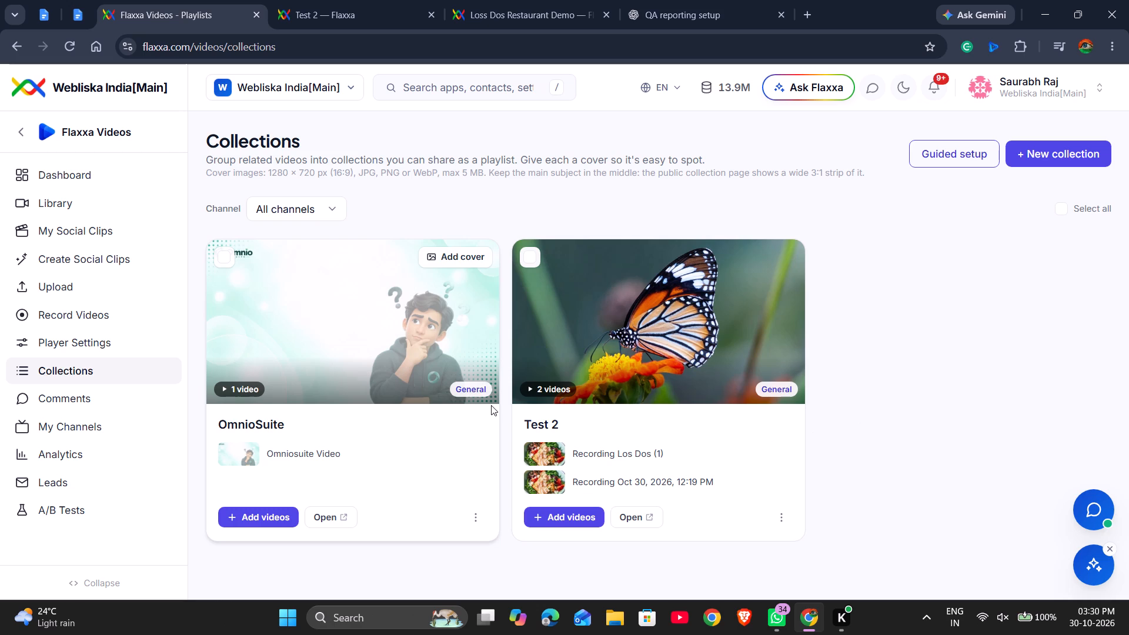
Review the Comments page and the My Channels overview with its General and Test Channel cards.
click(71, 402)
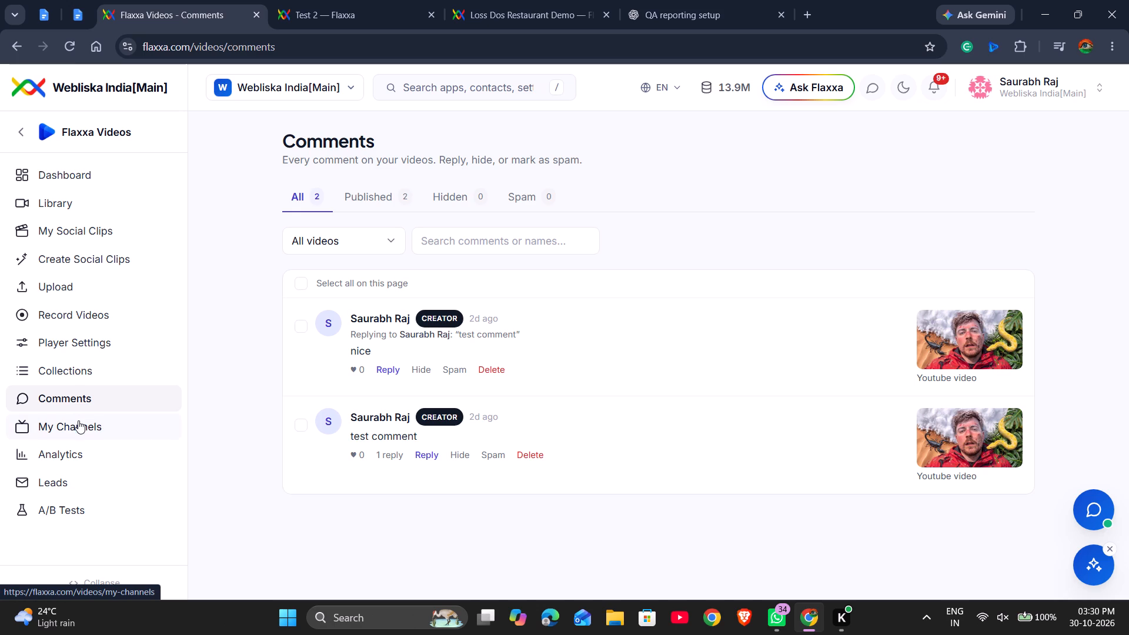
click(78, 420)
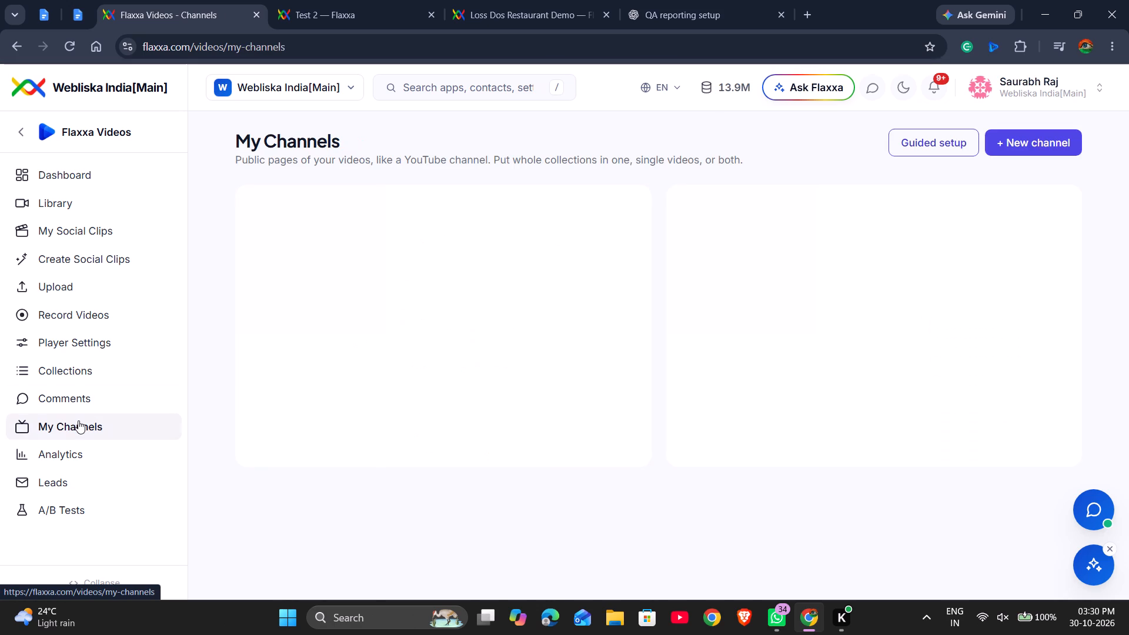
scroll(439, 347, down, 1)
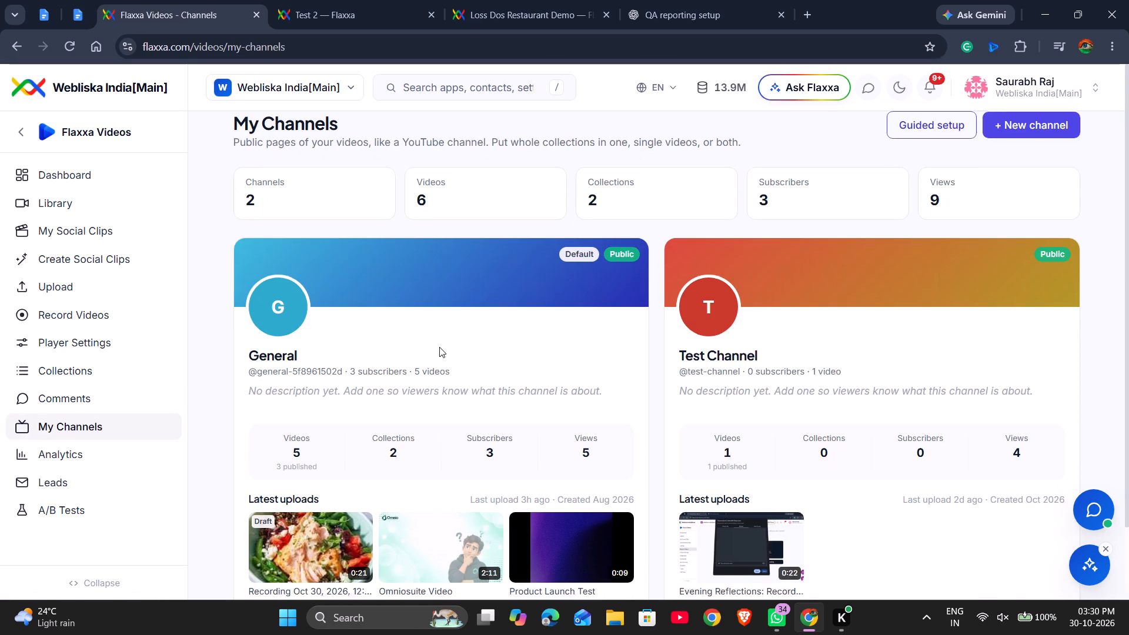
scroll(439, 347, down, 2)
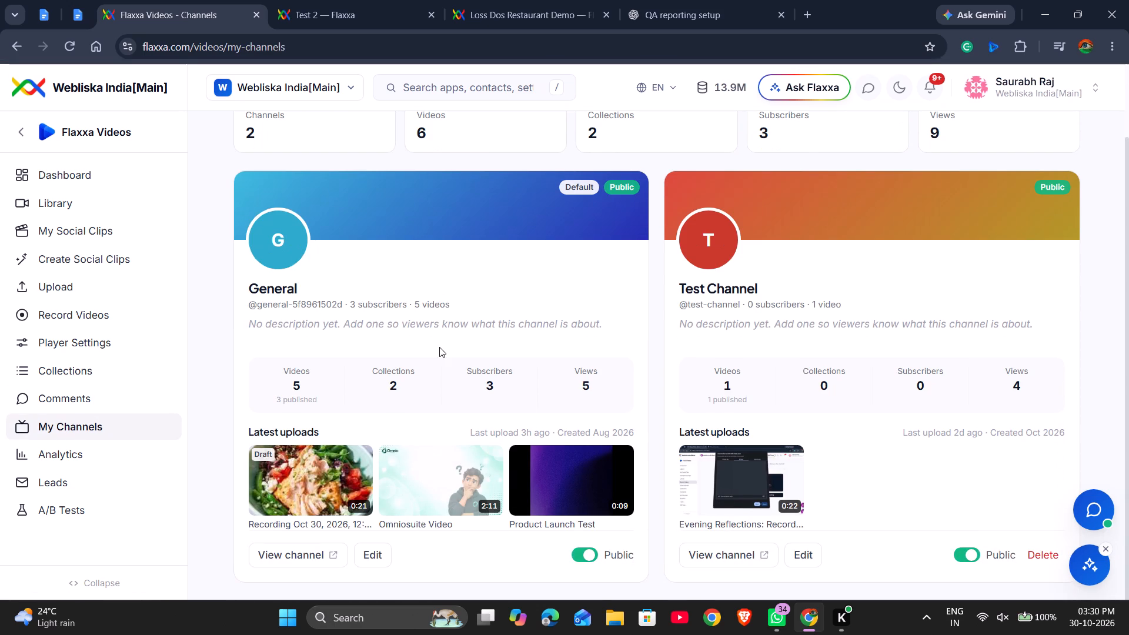
scroll(439, 347, down, 12)
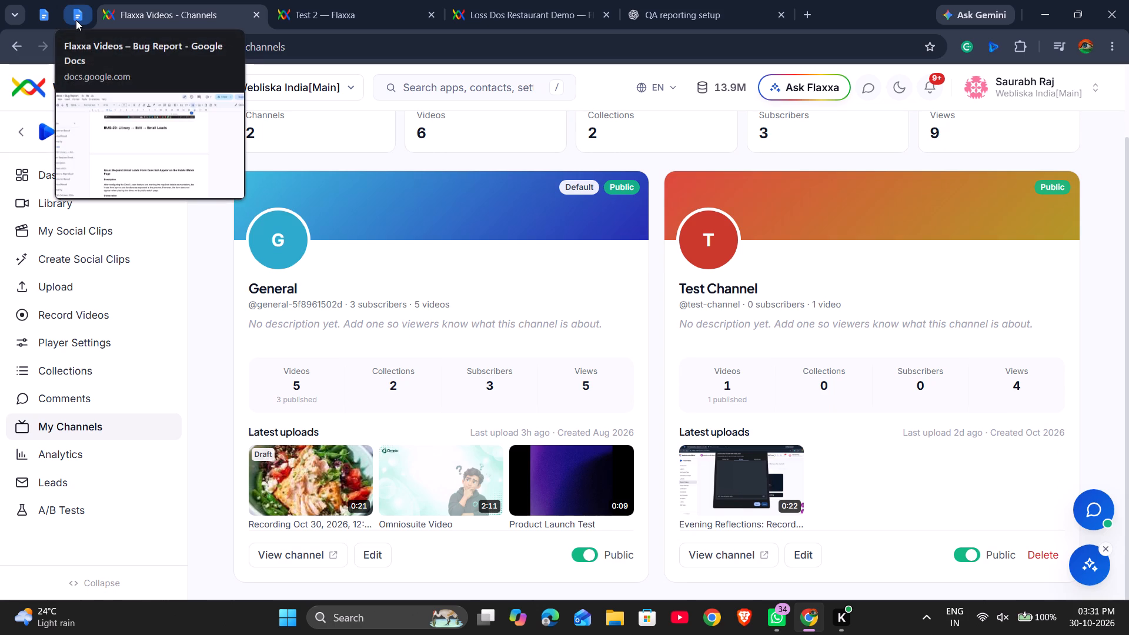
Check the BUG-20 Library → Edit → Email Leads entry in the Flaxxa Videos bug report, then return to the video app.
click(76, 20)
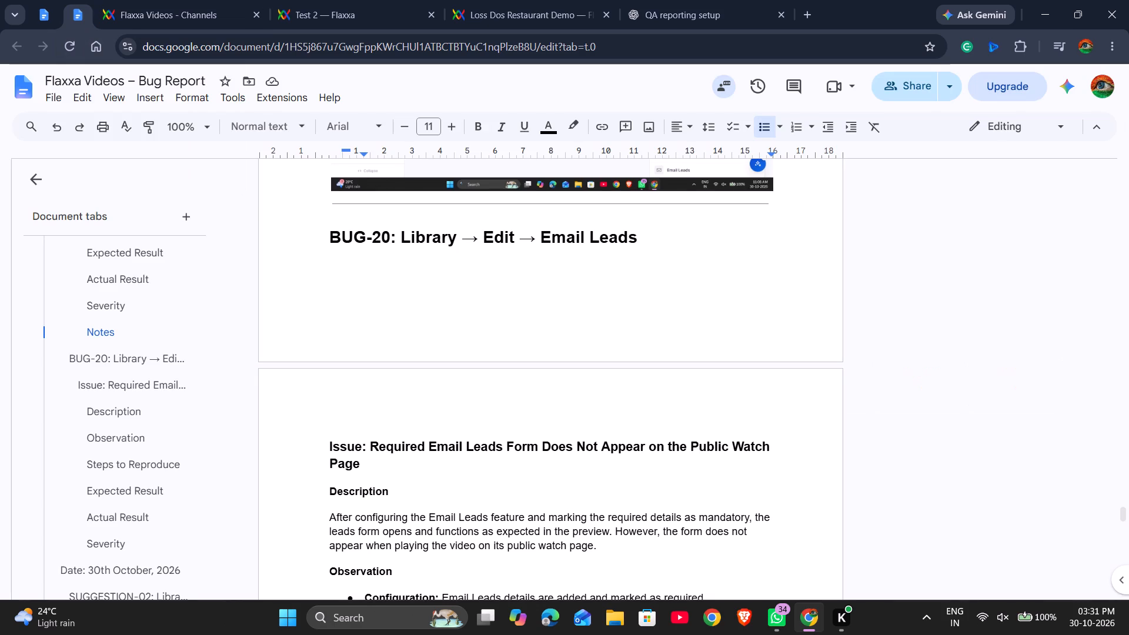
click(195, 7)
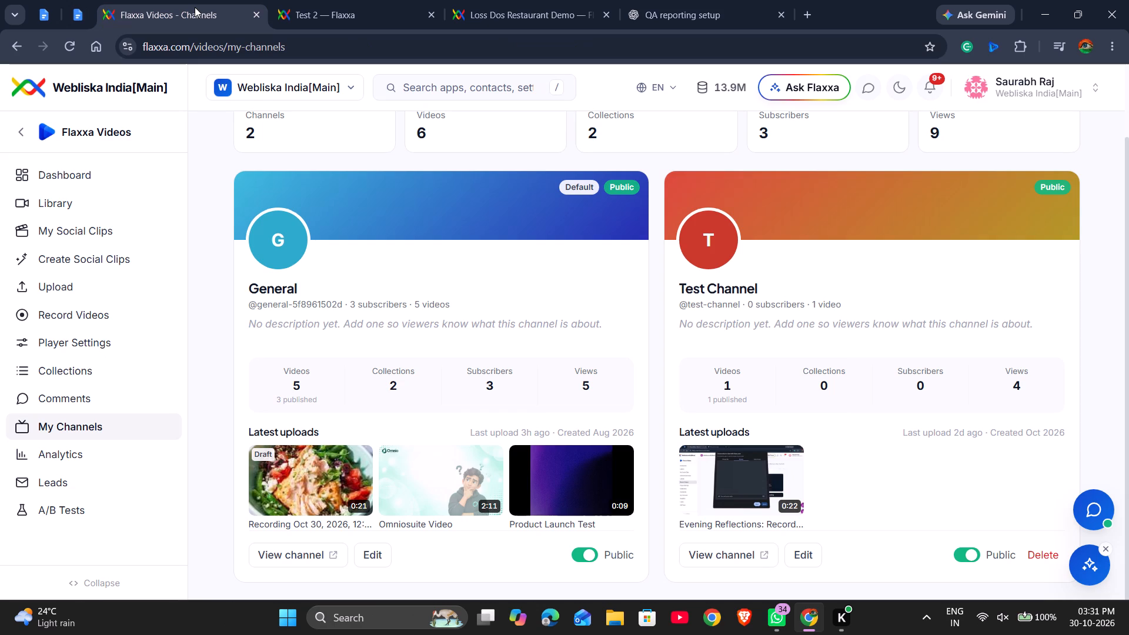
Open the Recording Los Dos (1) video from the library for editing and expand its Email Leads settings.
click(83, 219)
click(91, 204)
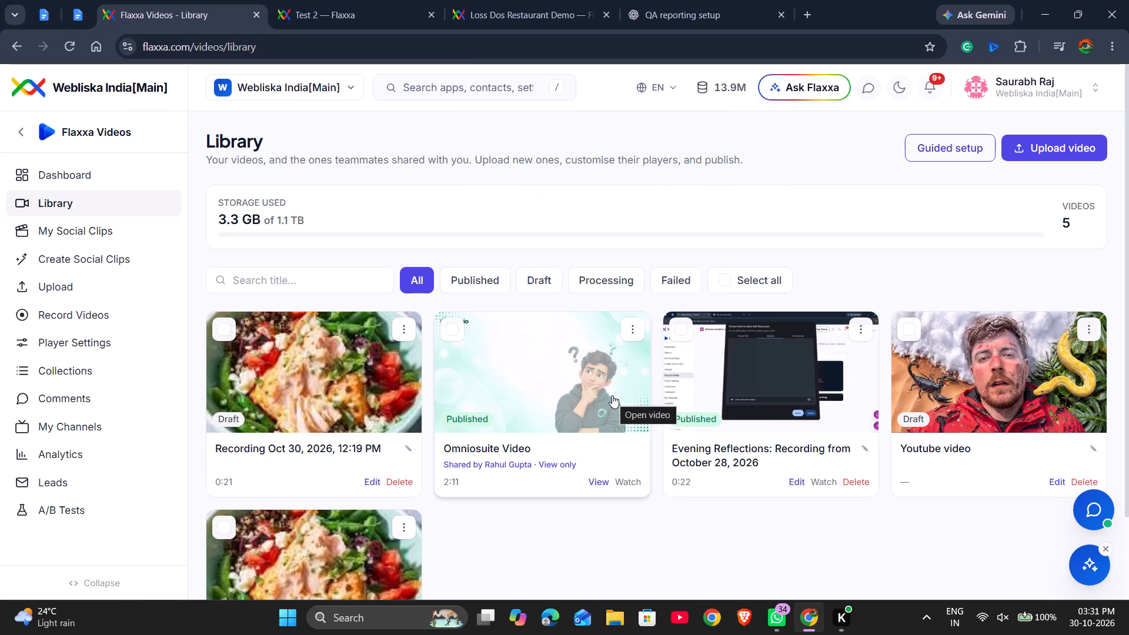
click(329, 574)
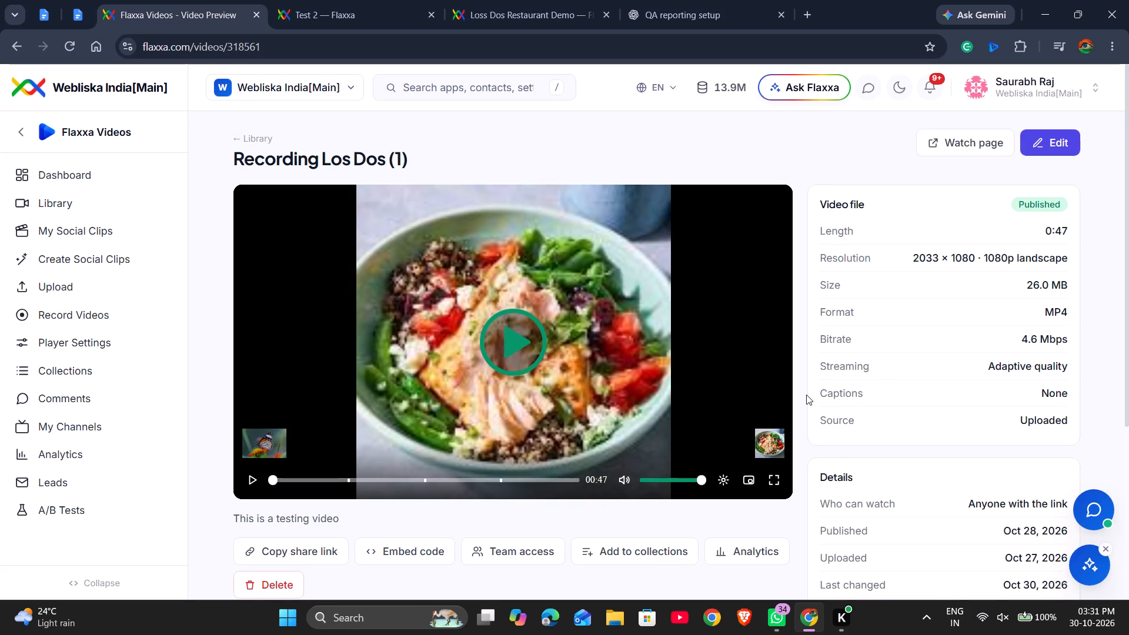
click(1041, 146)
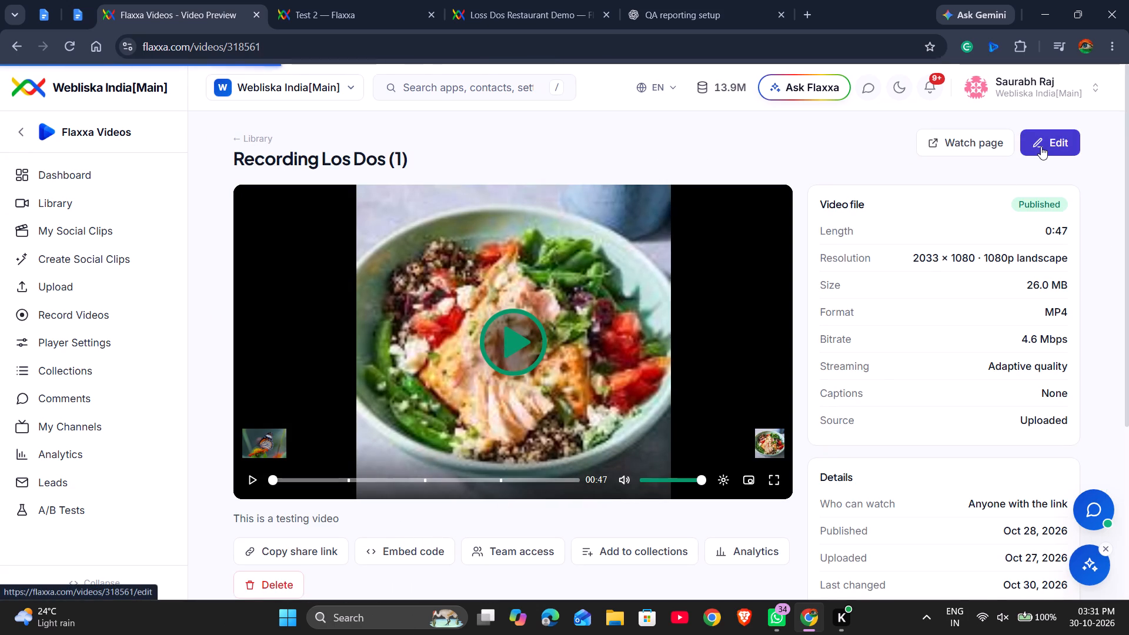
scroll(957, 369, down, 1)
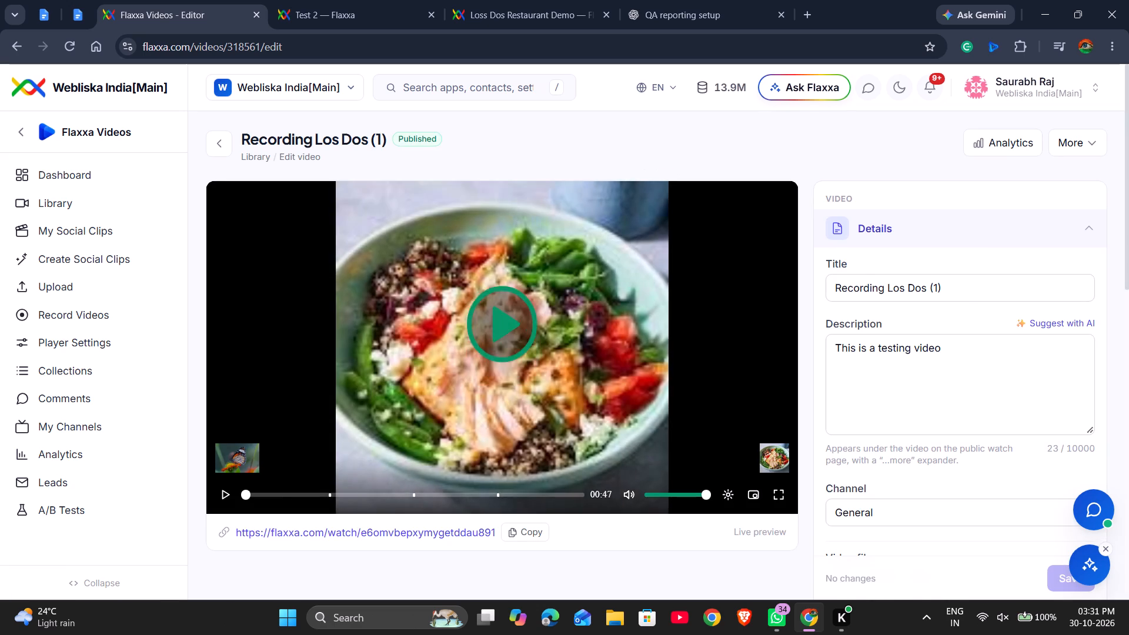
scroll(957, 369, down, 10)
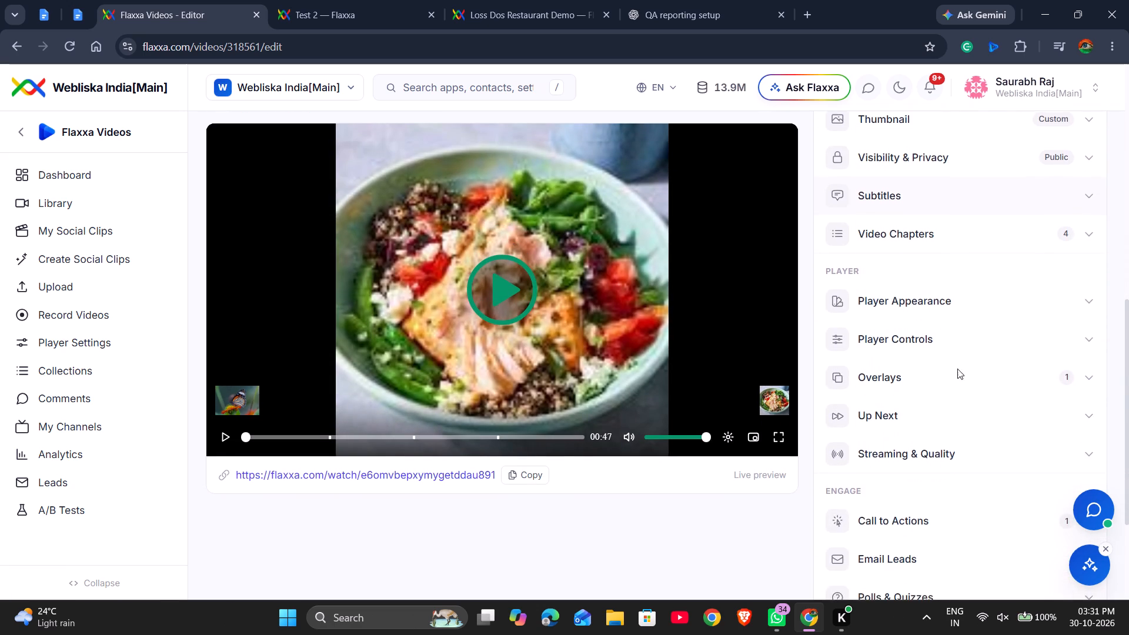
scroll(957, 369, down, 4)
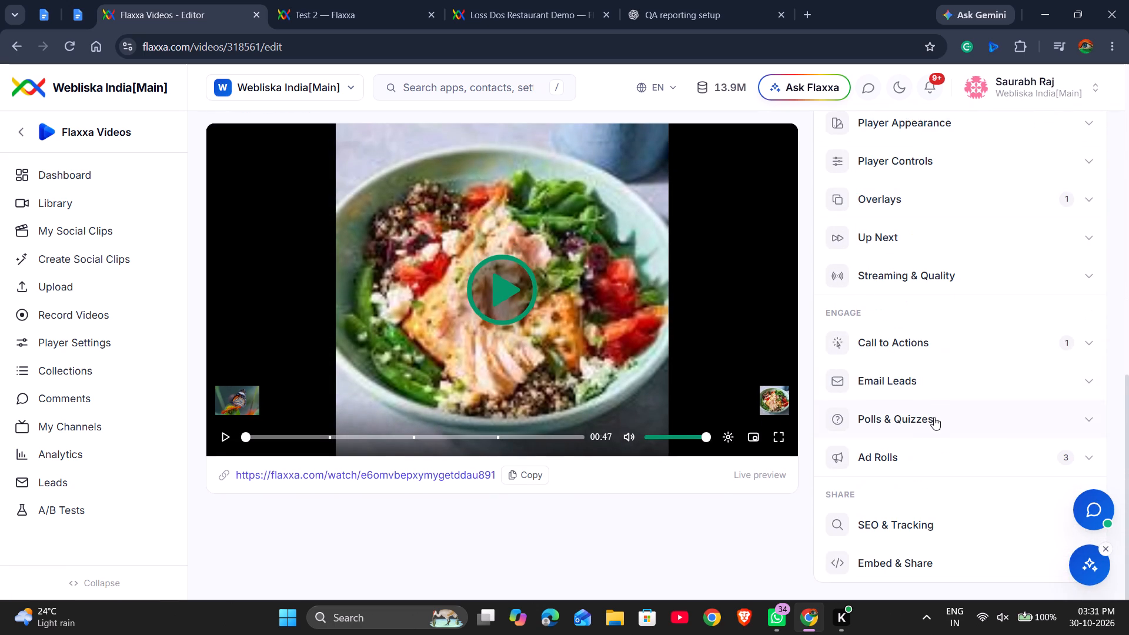
click(922, 385)
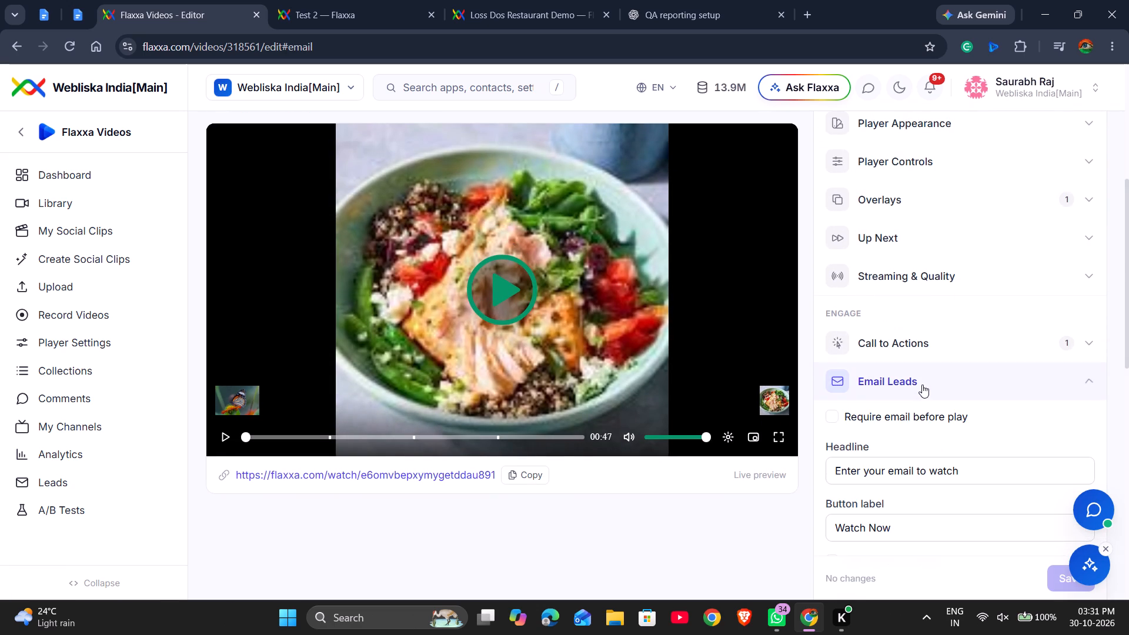
Require an email before play and also ask for a name in the video's Email Leads settings.
scroll(923, 450, down, 2)
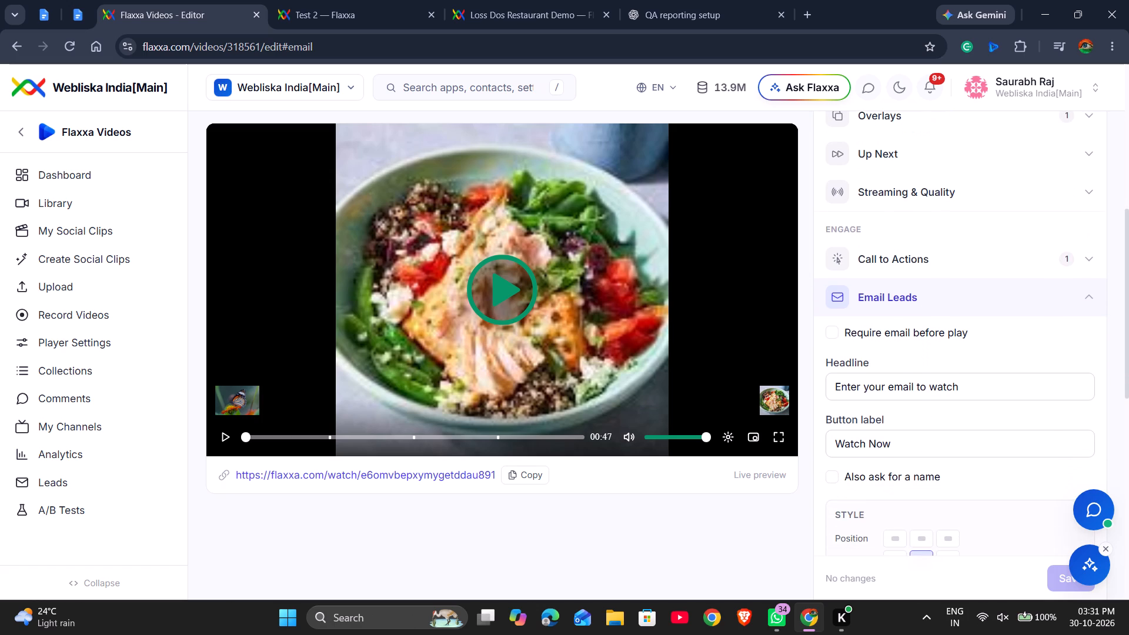
click(832, 333)
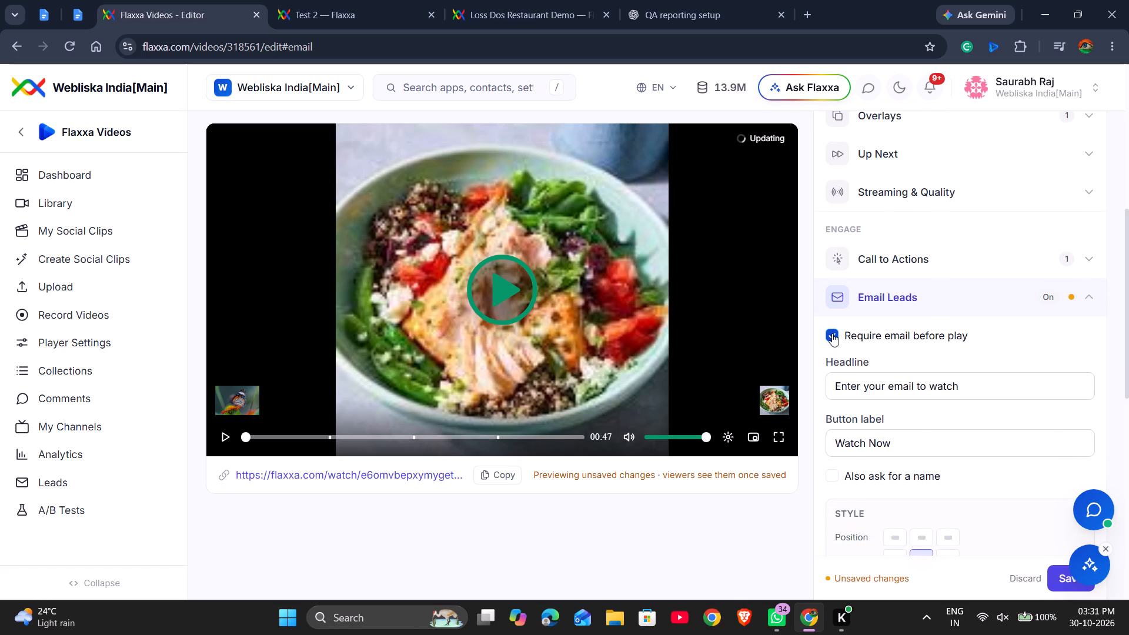
scroll(954, 430, down, 2)
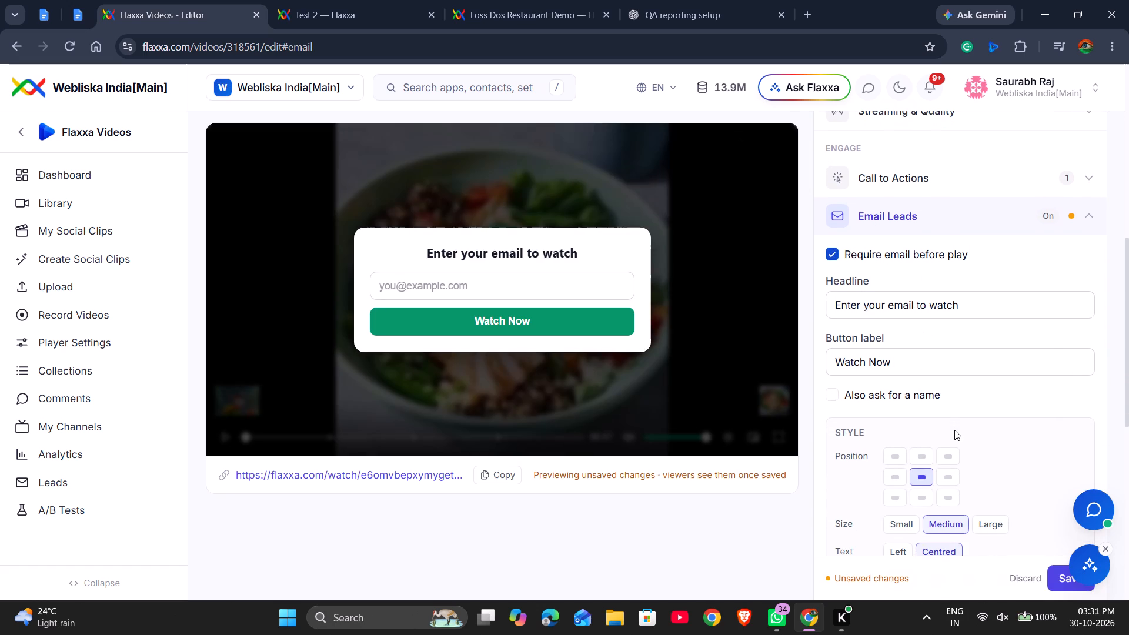
click(833, 390)
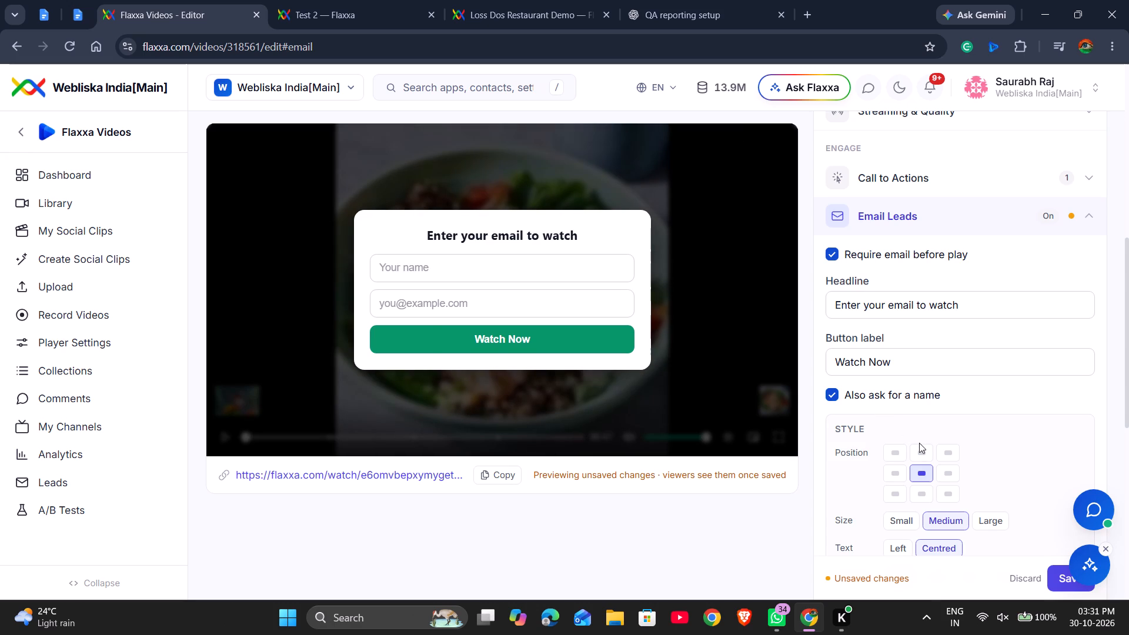
Look through the form's style and webhook options, and fill in the lead form in the live preview with the viewer's details.
scroll(989, 439, down, 3)
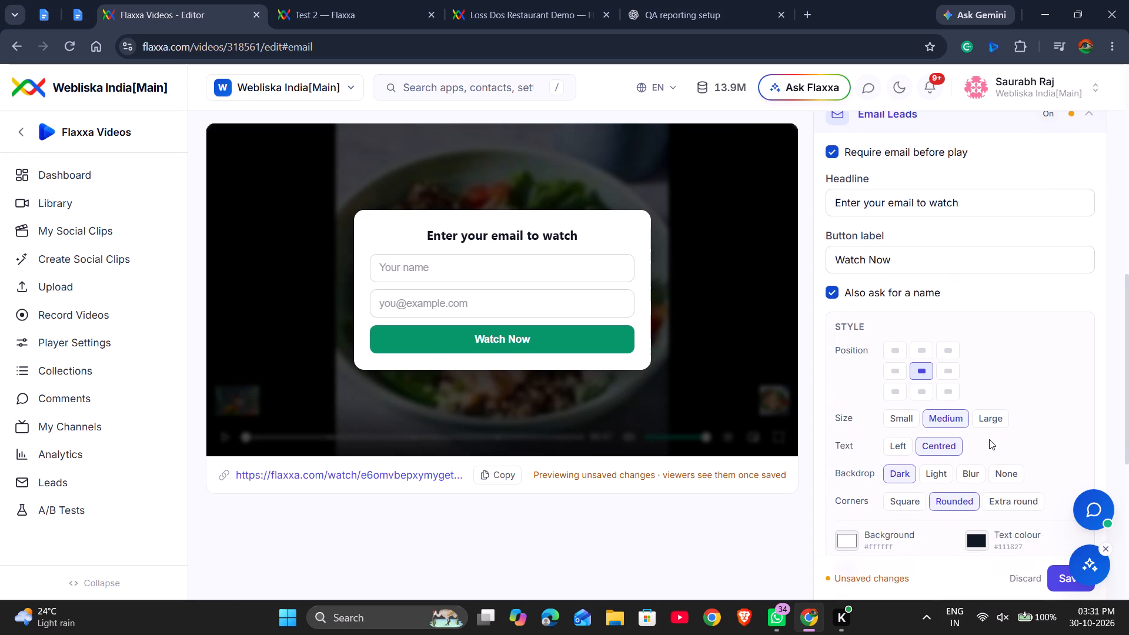
scroll(989, 439, down, 2)
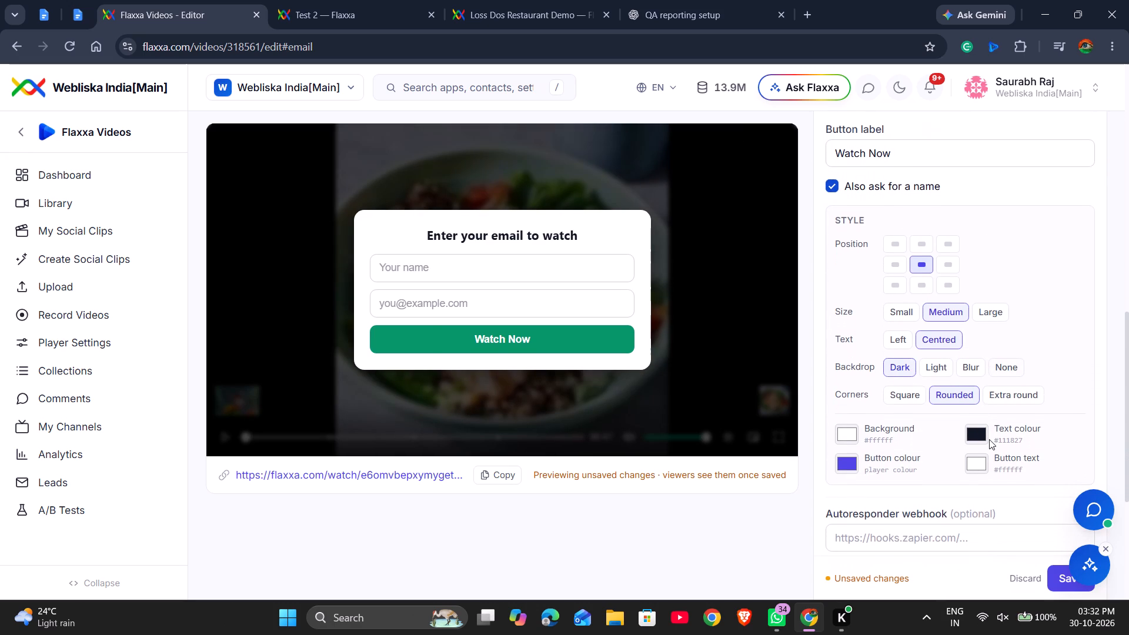
scroll(989, 439, down, 2)
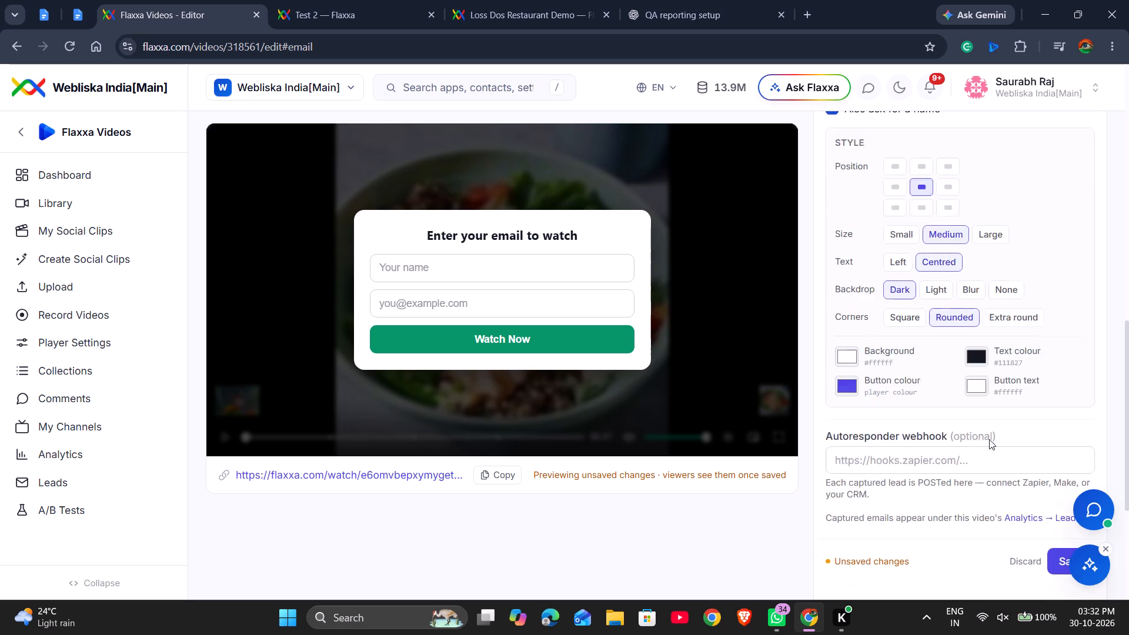
scroll(989, 439, down, 1)
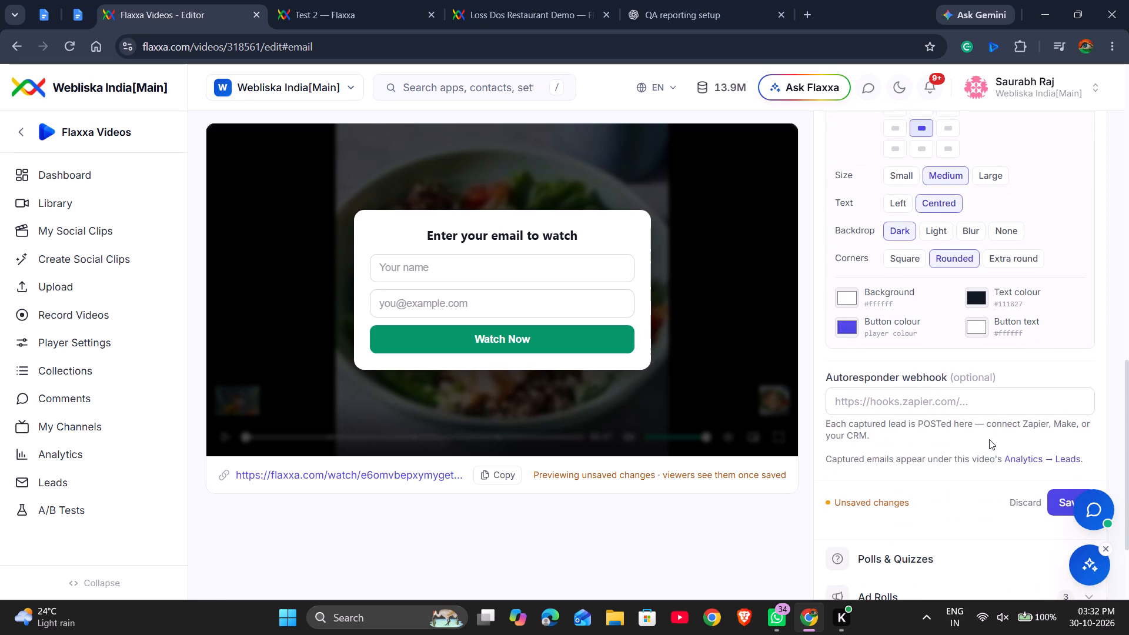
click(450, 260)
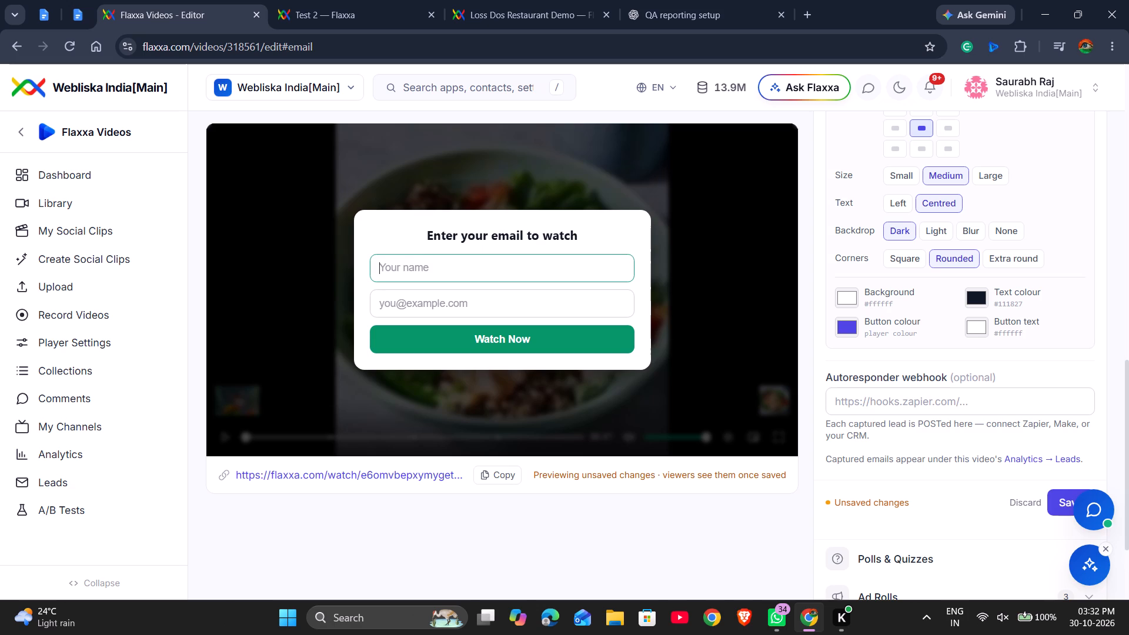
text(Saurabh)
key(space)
Set the viewer name in the preview's lead form to Test, removing the other text around it.
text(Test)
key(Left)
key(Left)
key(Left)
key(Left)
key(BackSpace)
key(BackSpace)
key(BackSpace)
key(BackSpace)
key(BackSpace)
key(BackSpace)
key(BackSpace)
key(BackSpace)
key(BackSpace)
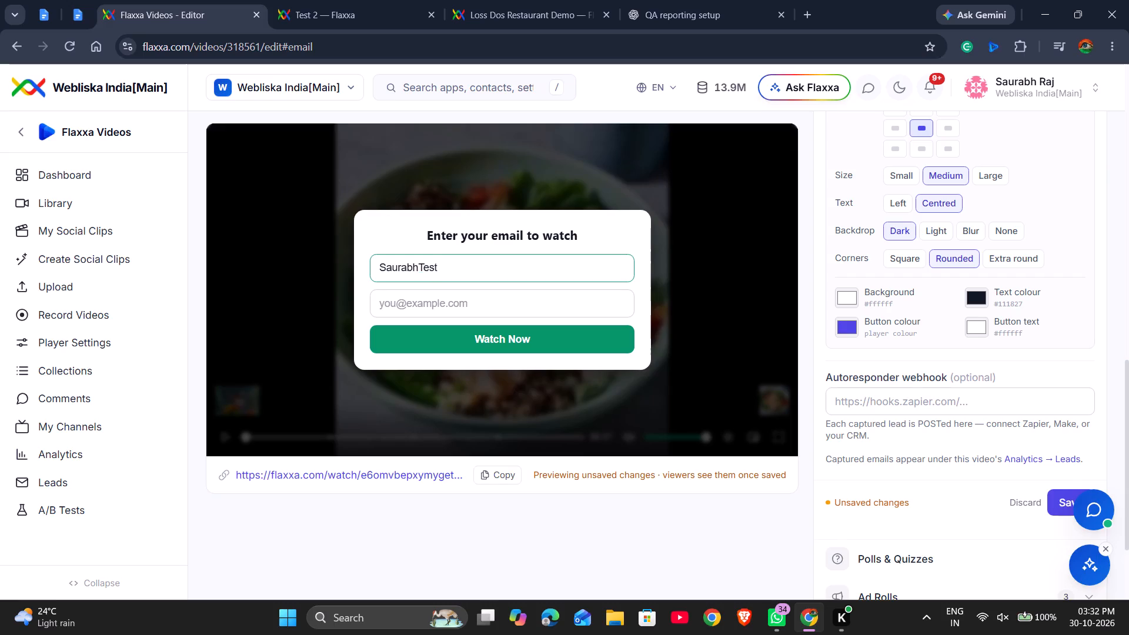
Enter a dummy test email address in the preview's lead form and submit the form to watch the video.
click(454, 296)
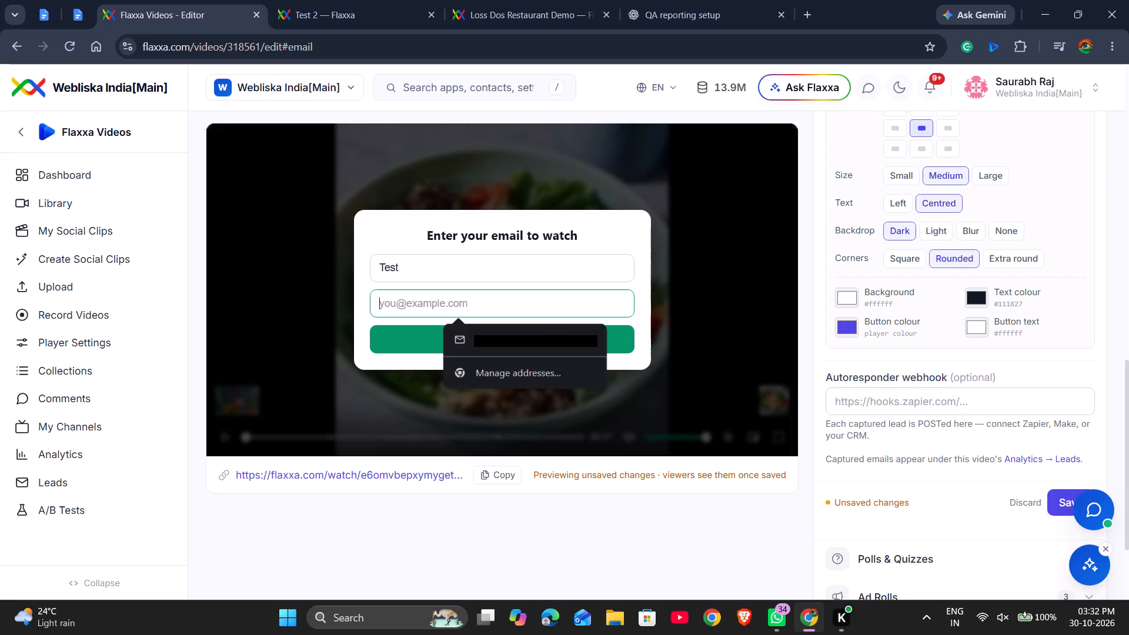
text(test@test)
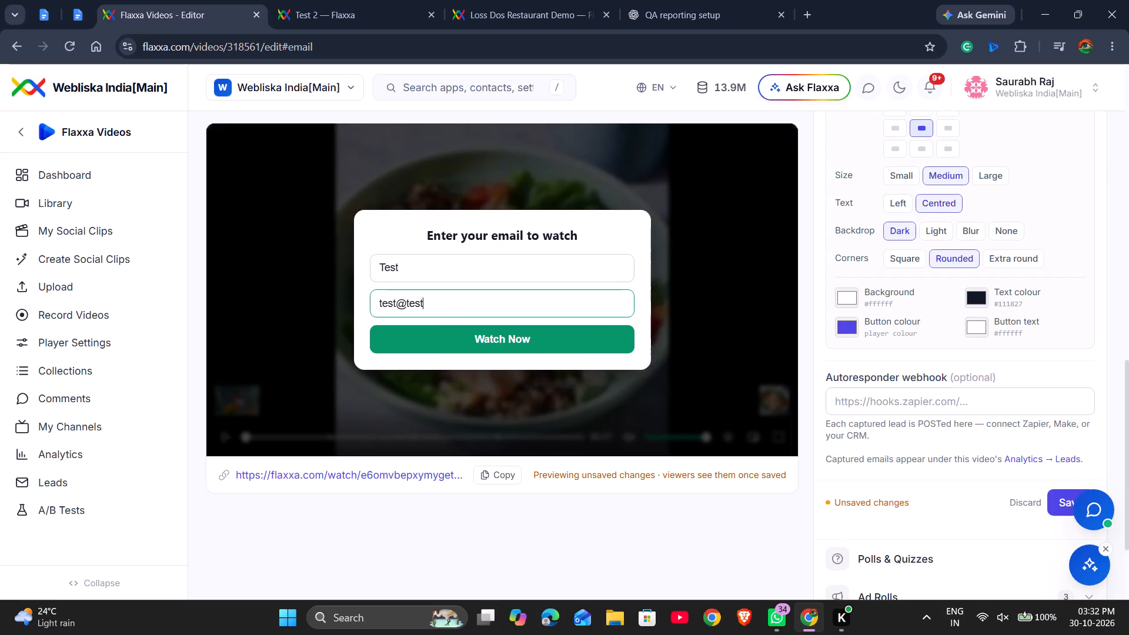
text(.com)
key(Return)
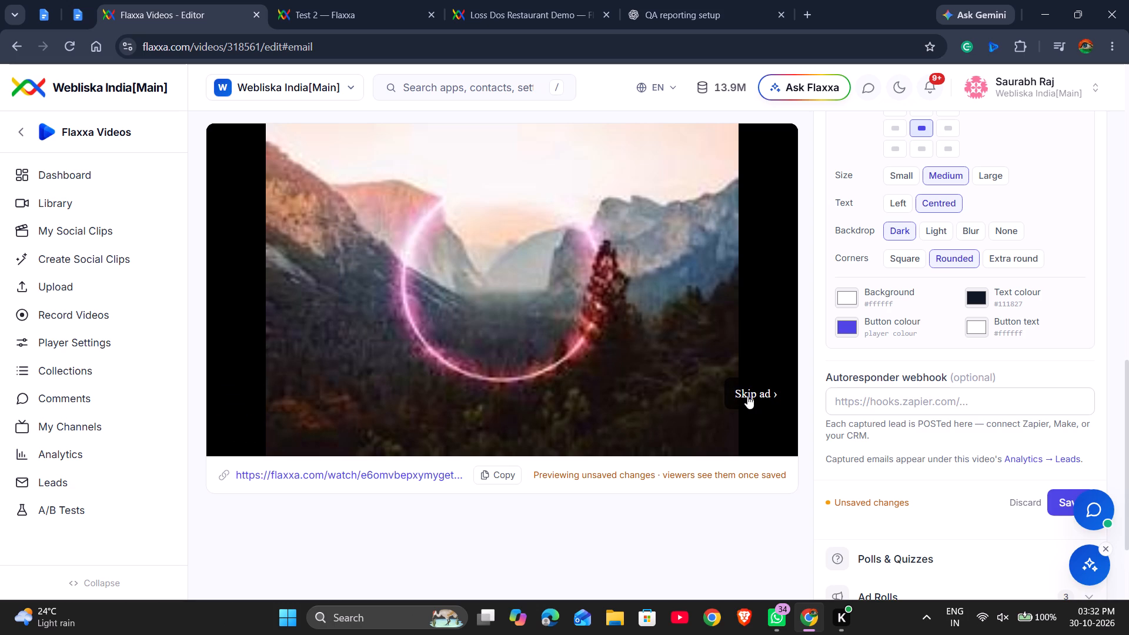
Skip the ad that plays before the previewed video and pause the video once it starts.
click(747, 396)
click(530, 308)
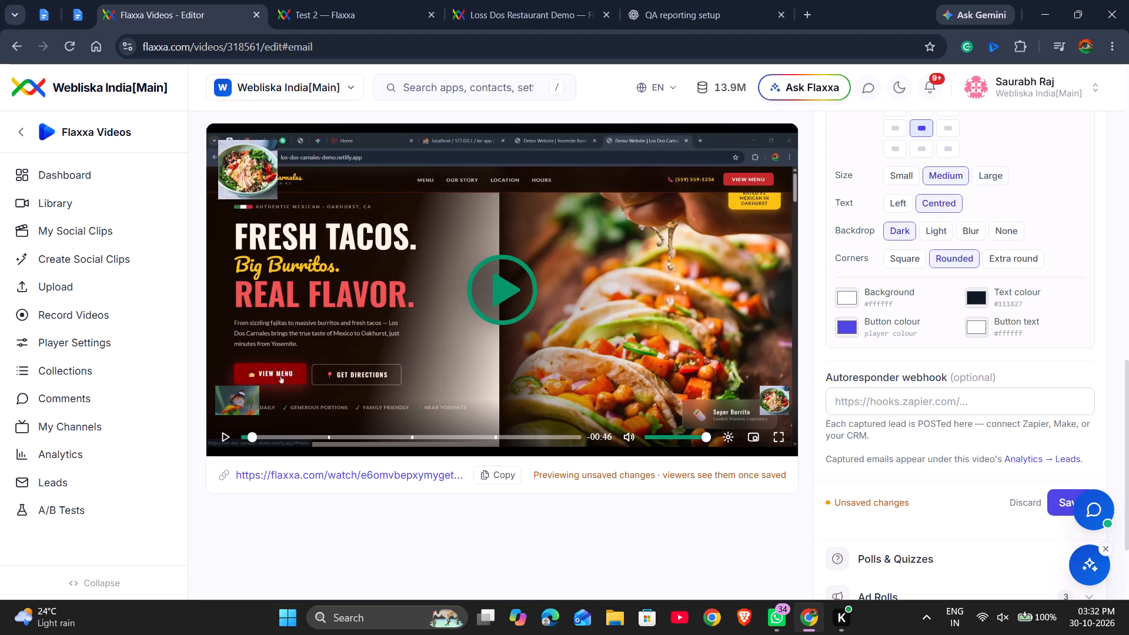
Save the Email Leads changes and copy the video's public watch link.
click(1059, 501)
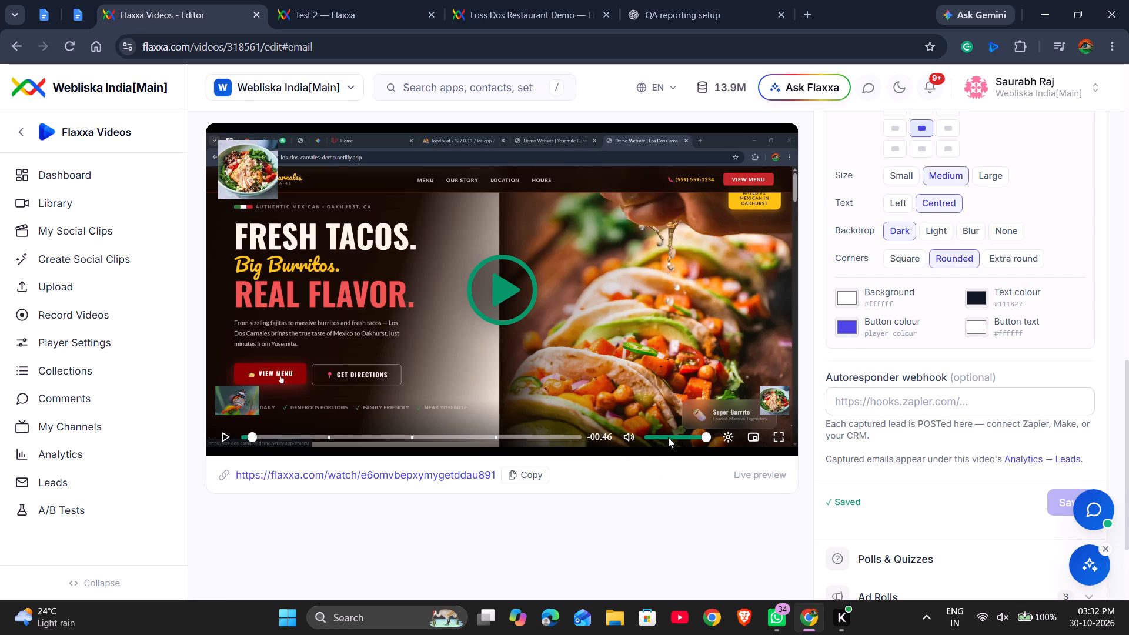
click(526, 476)
Close the Test 2 and Loss Dos Restaurant Demo browser tabs.
click(429, 14)
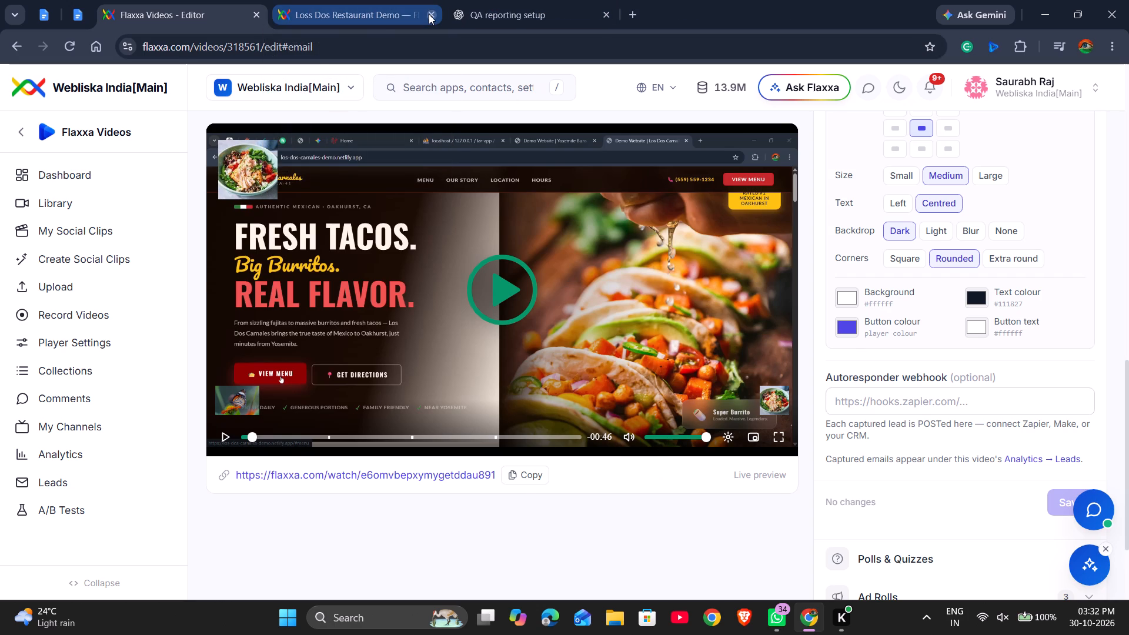
scroll(388, 181, up, 1)
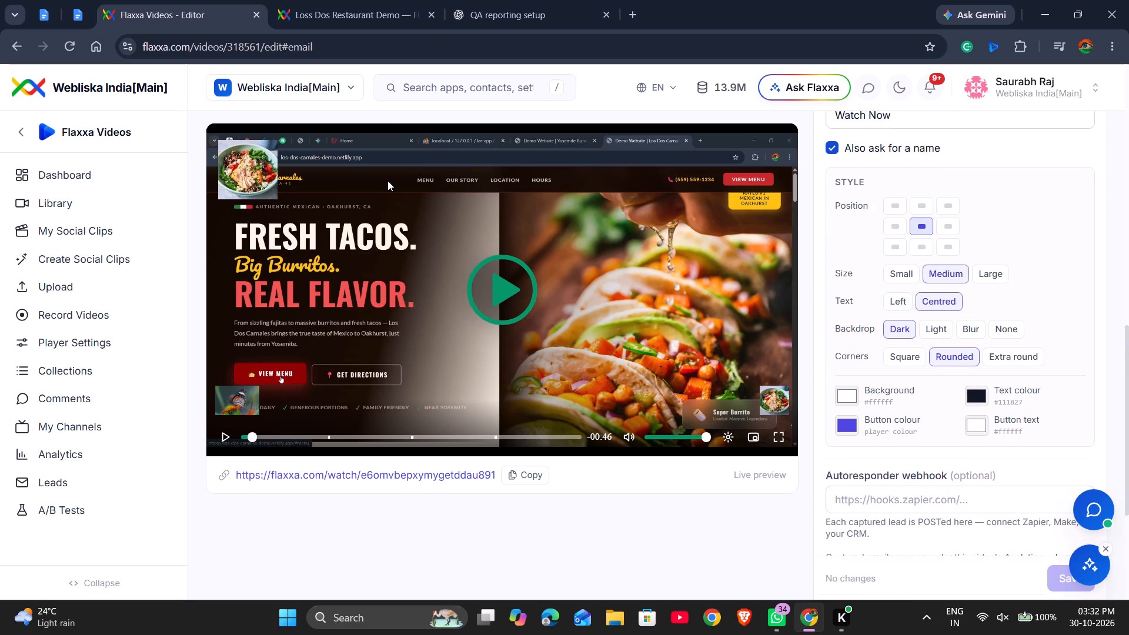
click(430, 16)
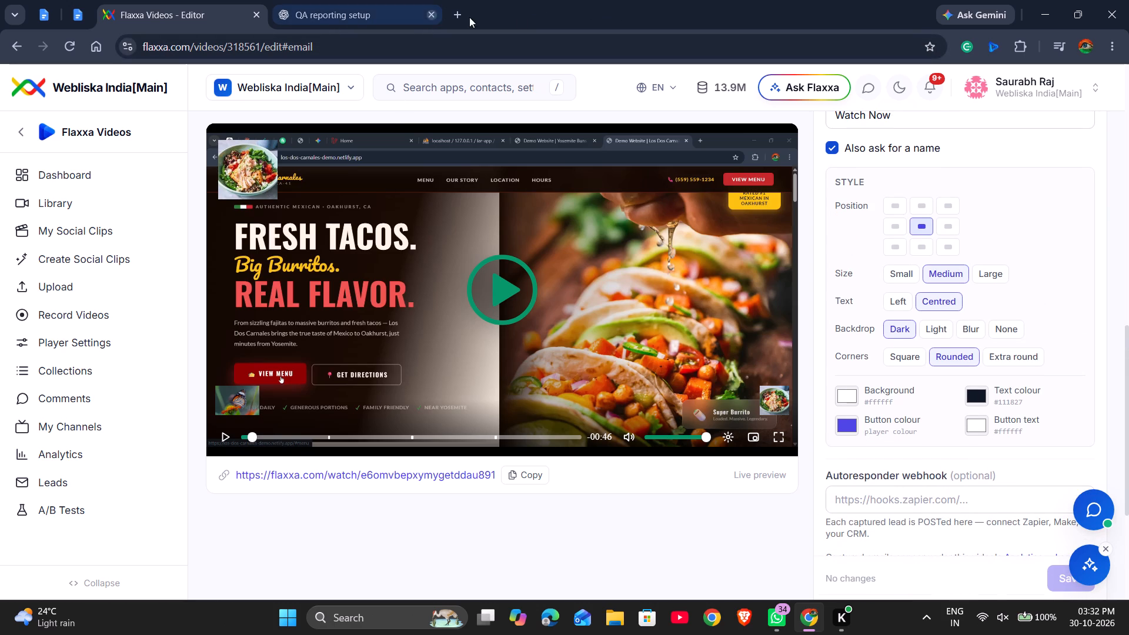
Open the copied public watch link in a new browser tab and place it directly after the video editor tab.
click(453, 15)
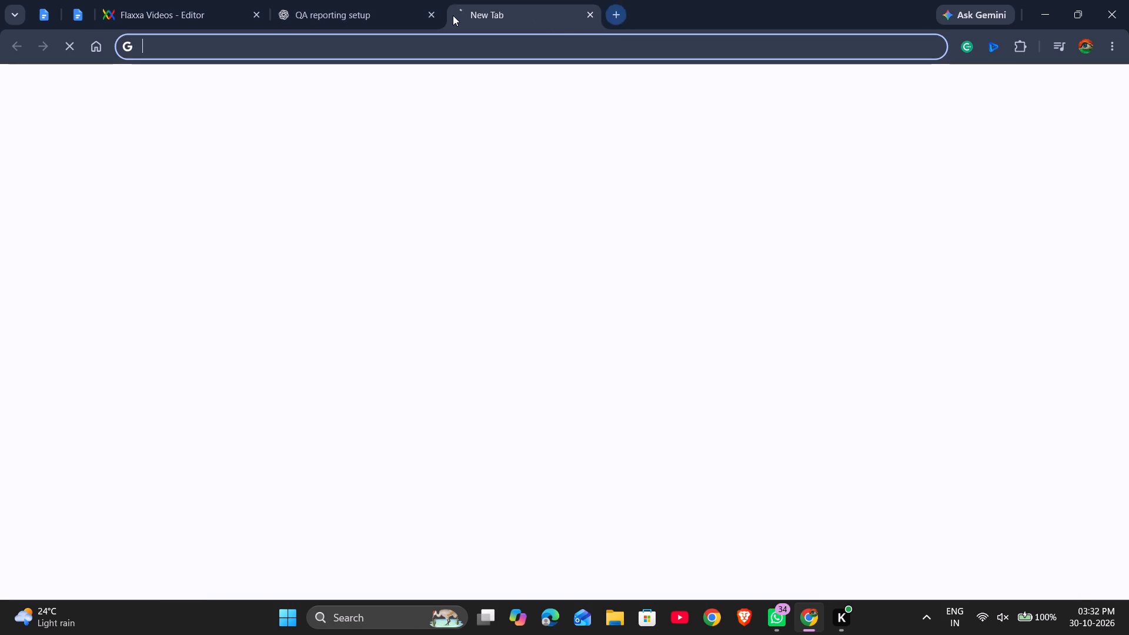
key(ctrl+v)
key(Return)
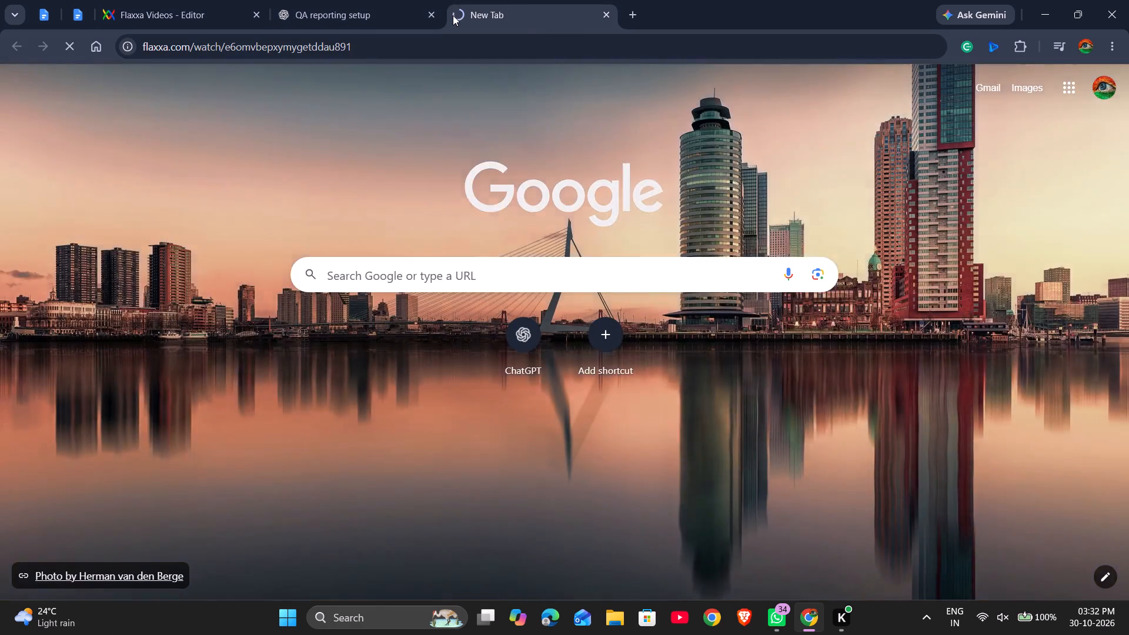
drag(502, 9, 356, 9)
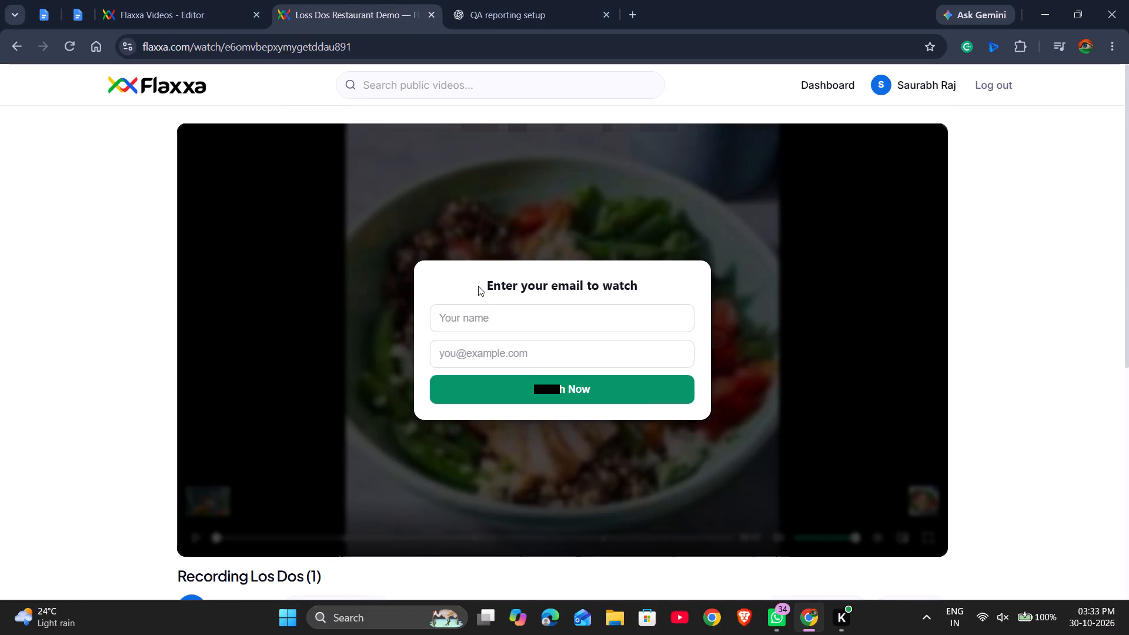
Submit the lead form on the public watch page with the name Test and a test email address.
click(523, 312)
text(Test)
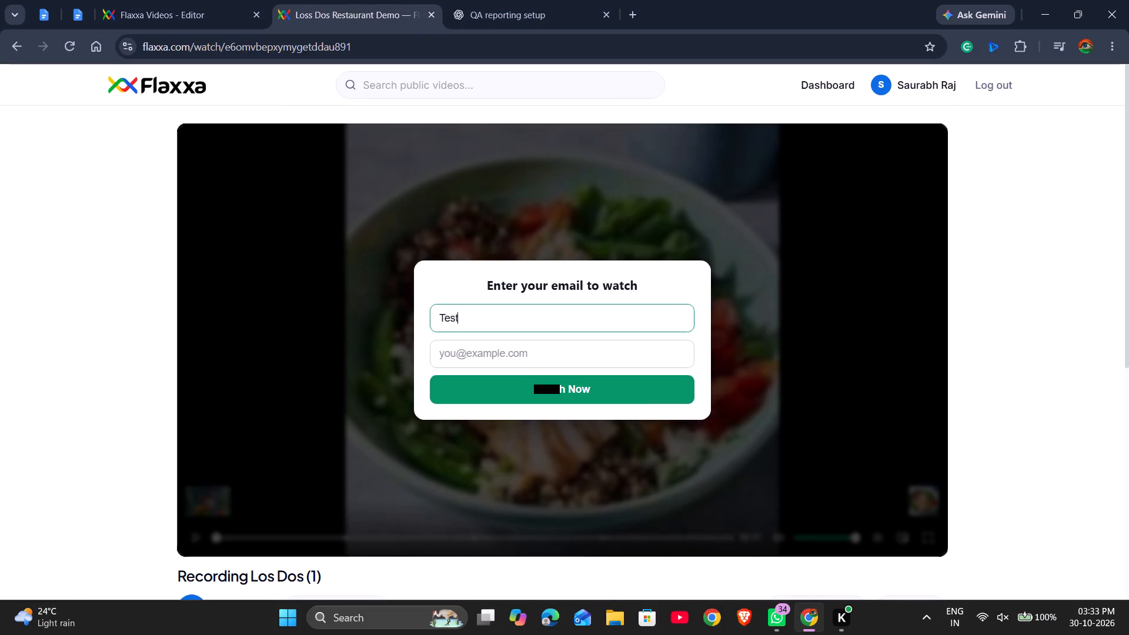
click(519, 345)
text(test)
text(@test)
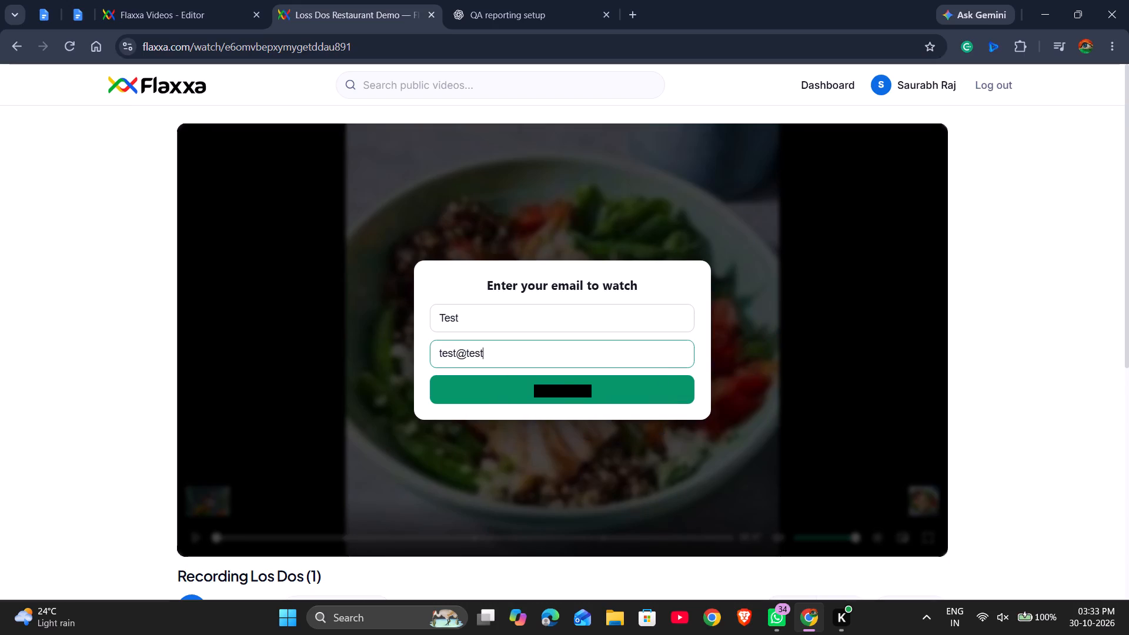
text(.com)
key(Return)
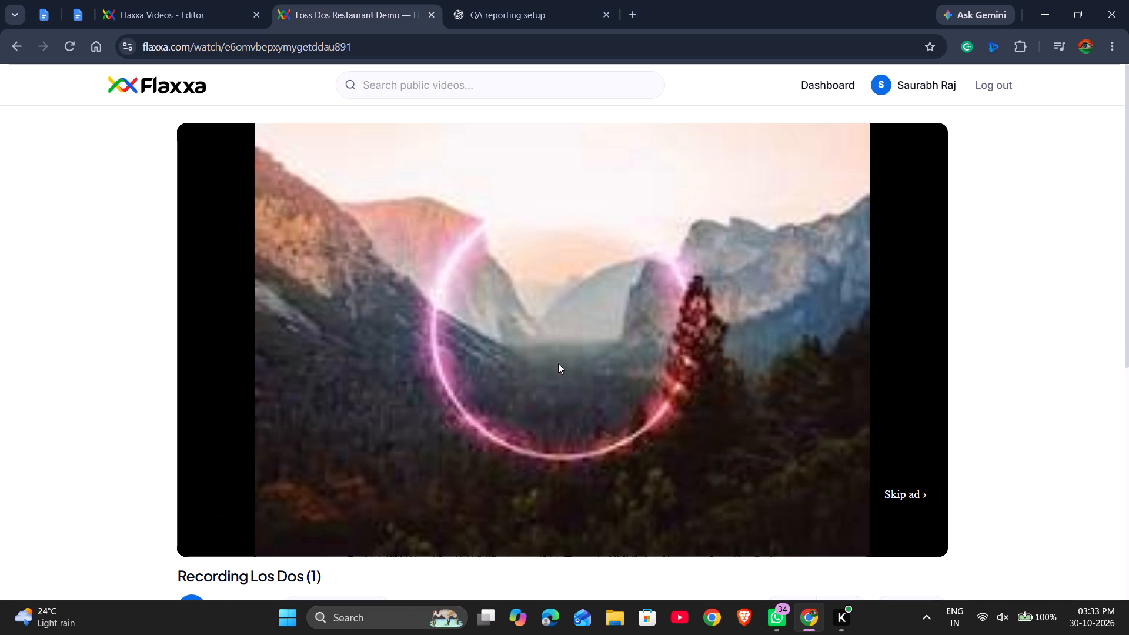
Skip the ad and check playback of the restaurant demo video on the watch page.
click(893, 493)
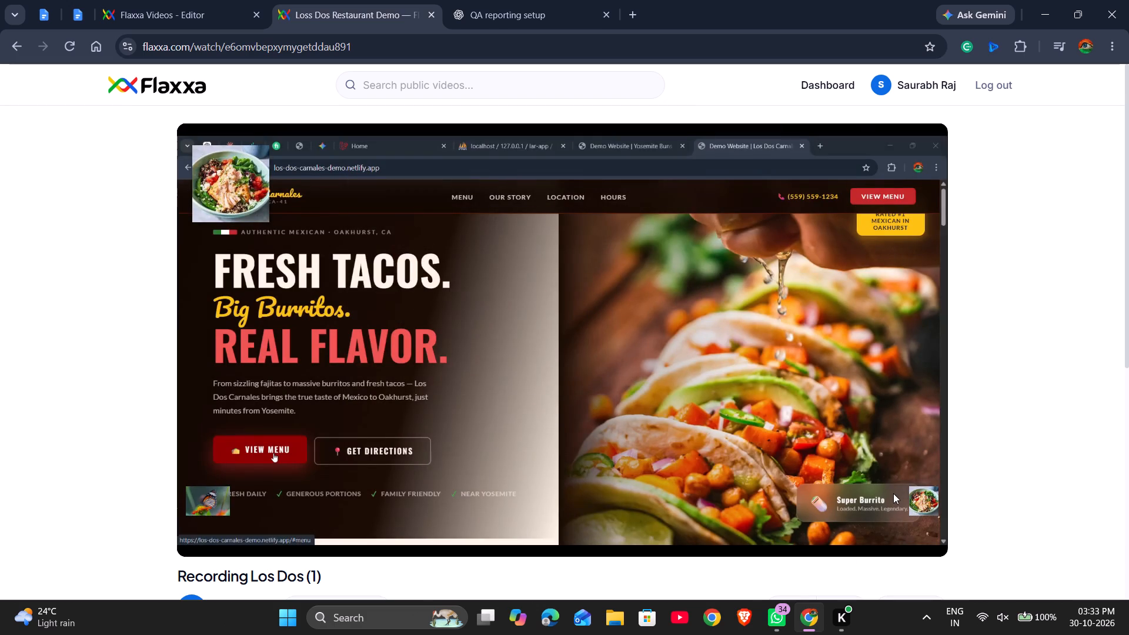
click(525, 343)
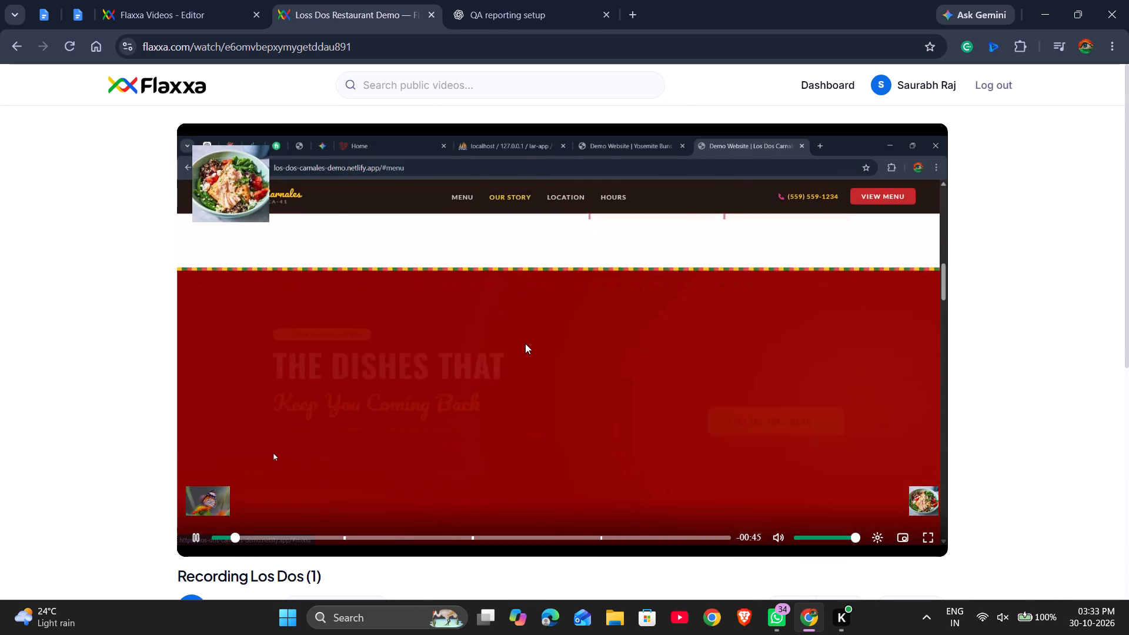
Review the YouTube Video CTA entry preceding BUG-20 in the Flaxxa Videos – Bug Report document.
click(170, 0)
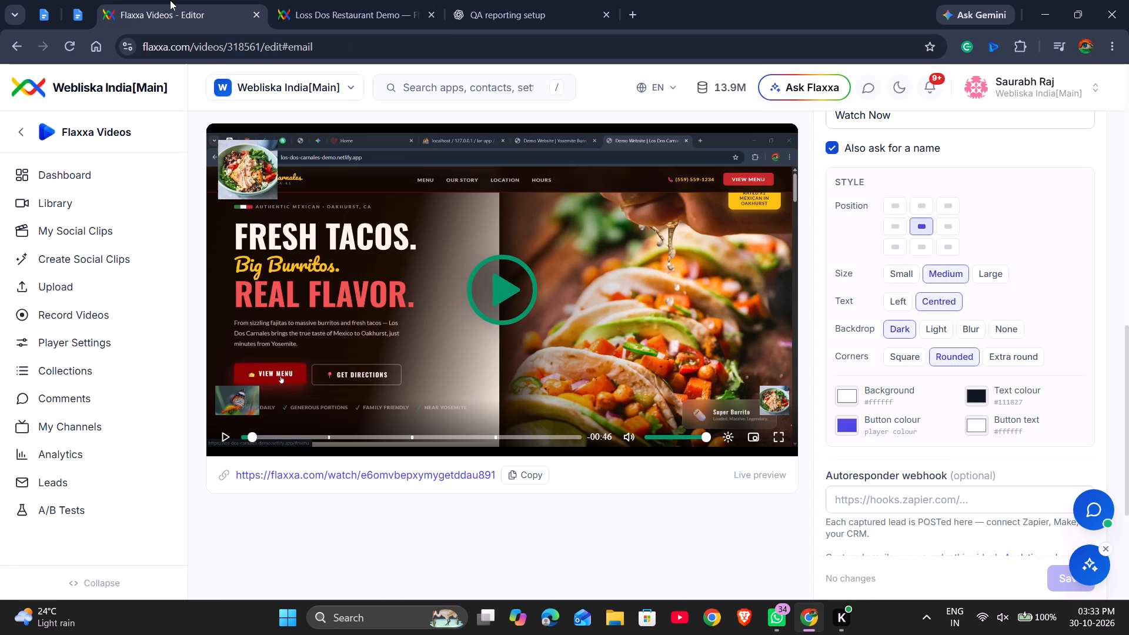
click(85, 9)
scroll(479, 395, up, 2)
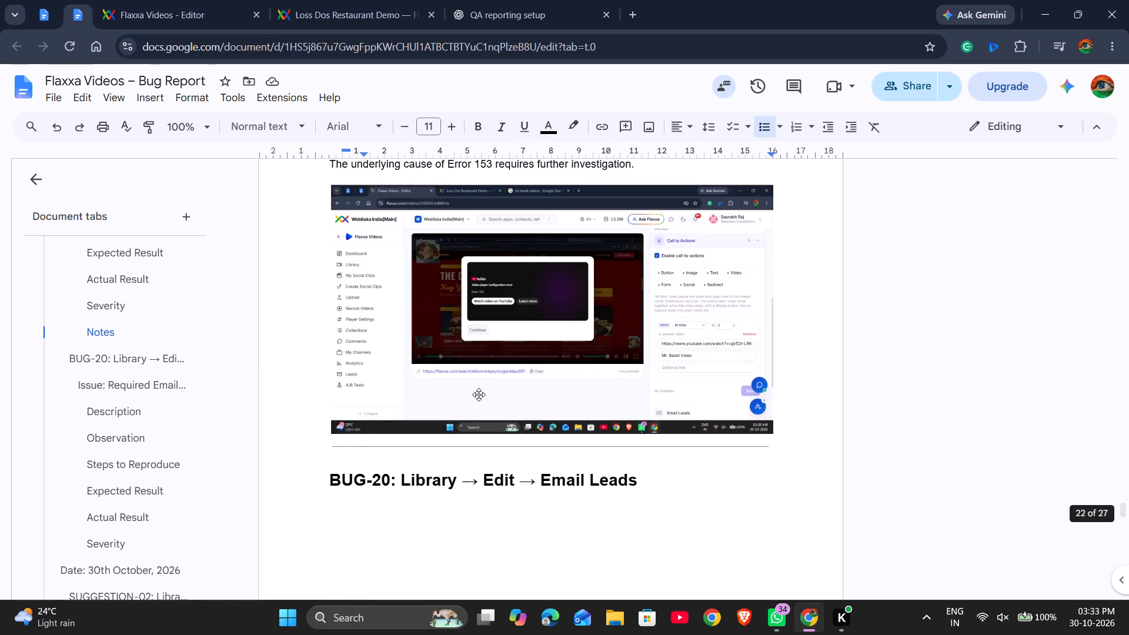
scroll(479, 395, up, 4)
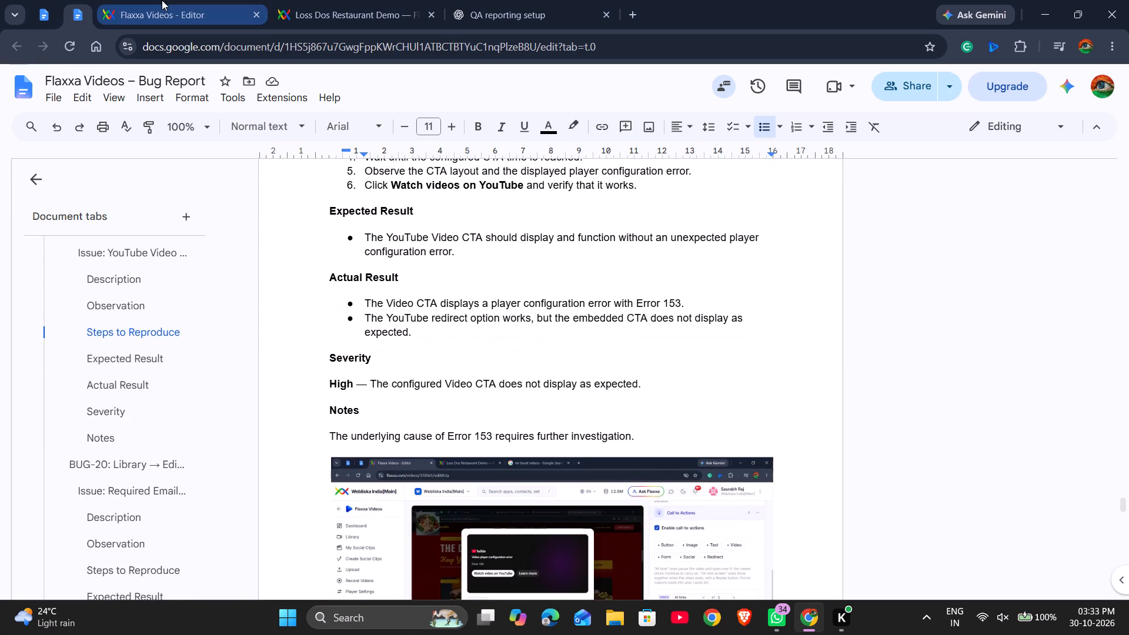
In the video editor's Email Leads settings, turn off Require email before play and save the change.
click(162, 0)
scroll(930, 322, up, 1)
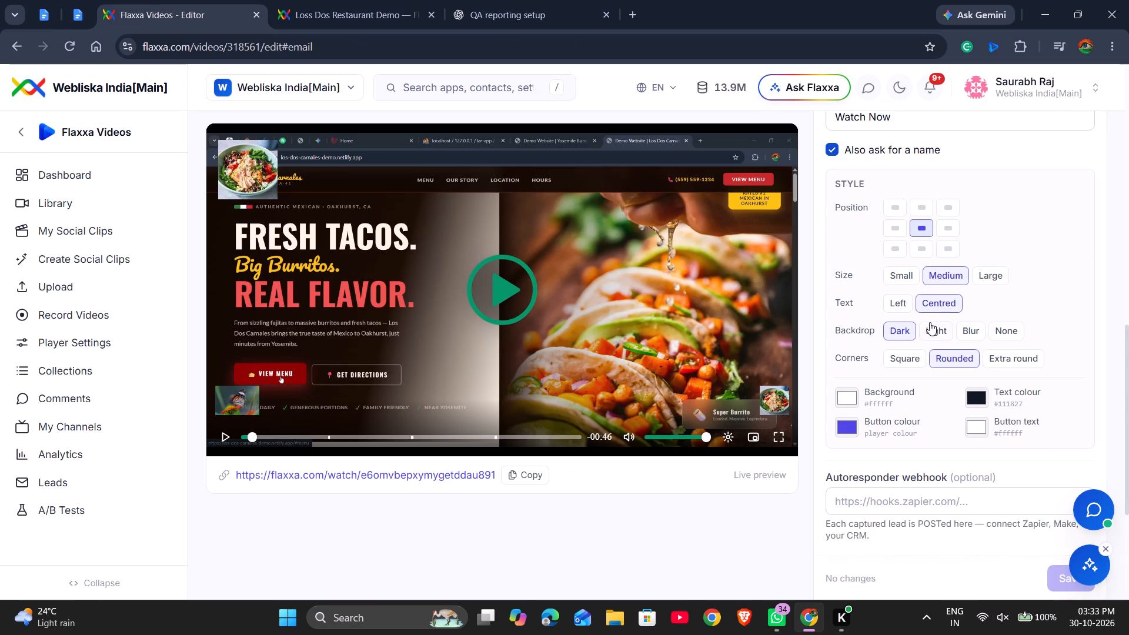
scroll(930, 322, up, 1)
scroll(930, 322, down, 3)
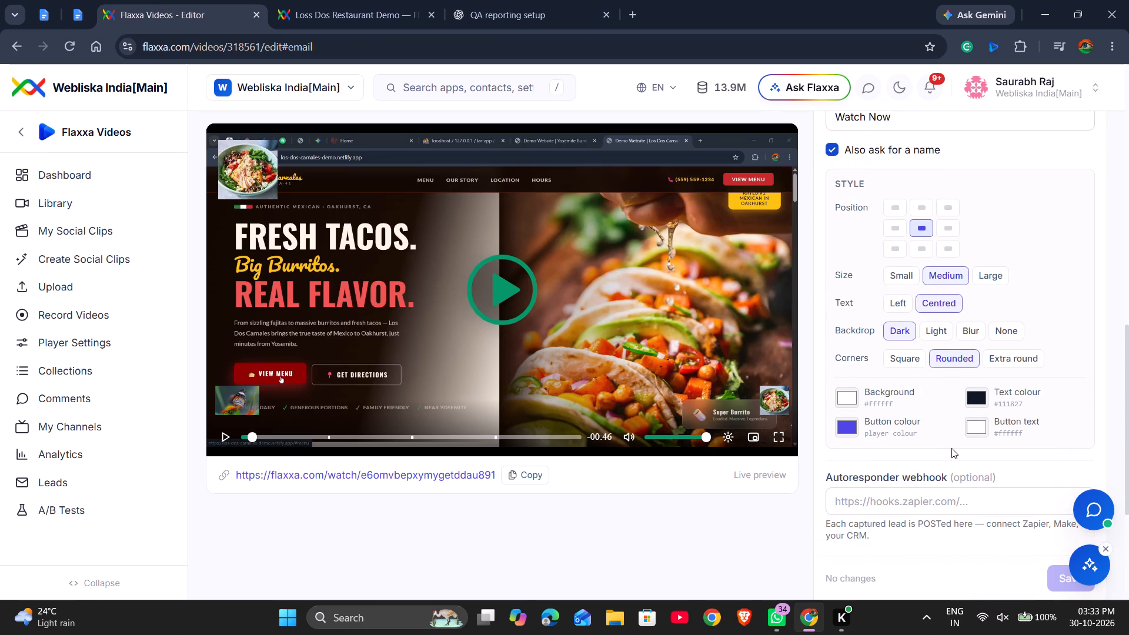
scroll(951, 448, up, 2)
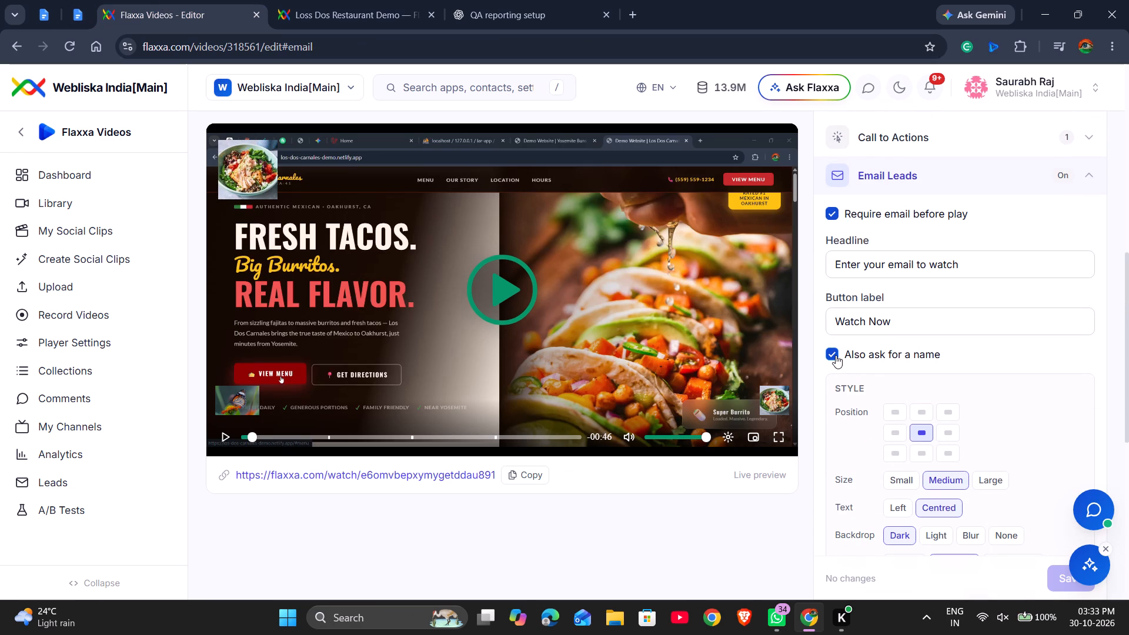
click(831, 220)
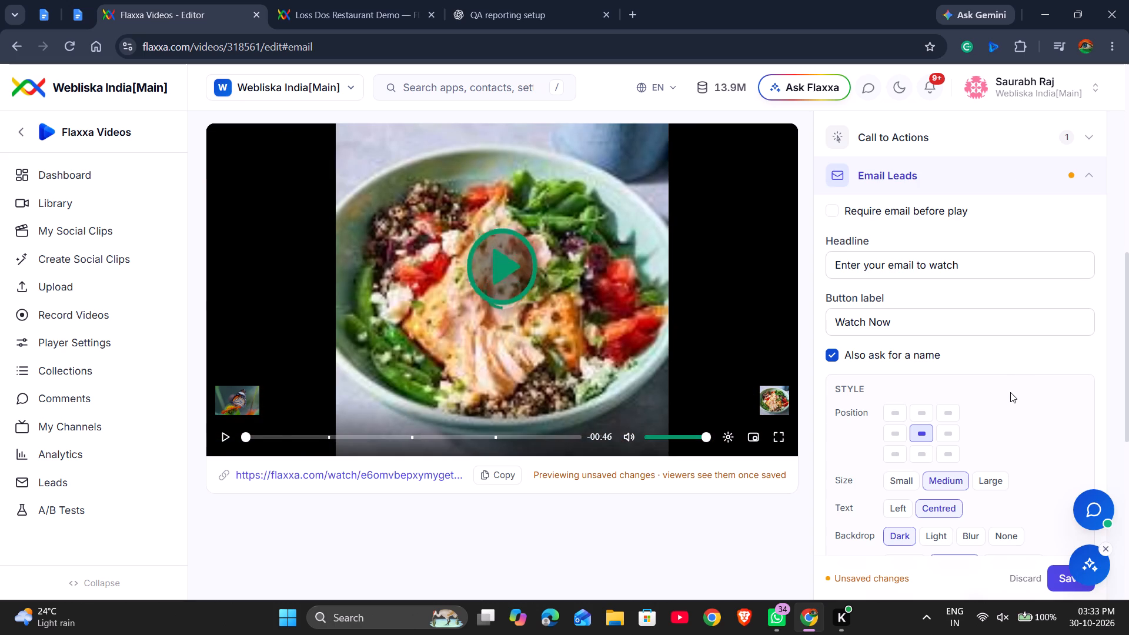
scroll(1010, 392, down, 3)
click(1050, 577)
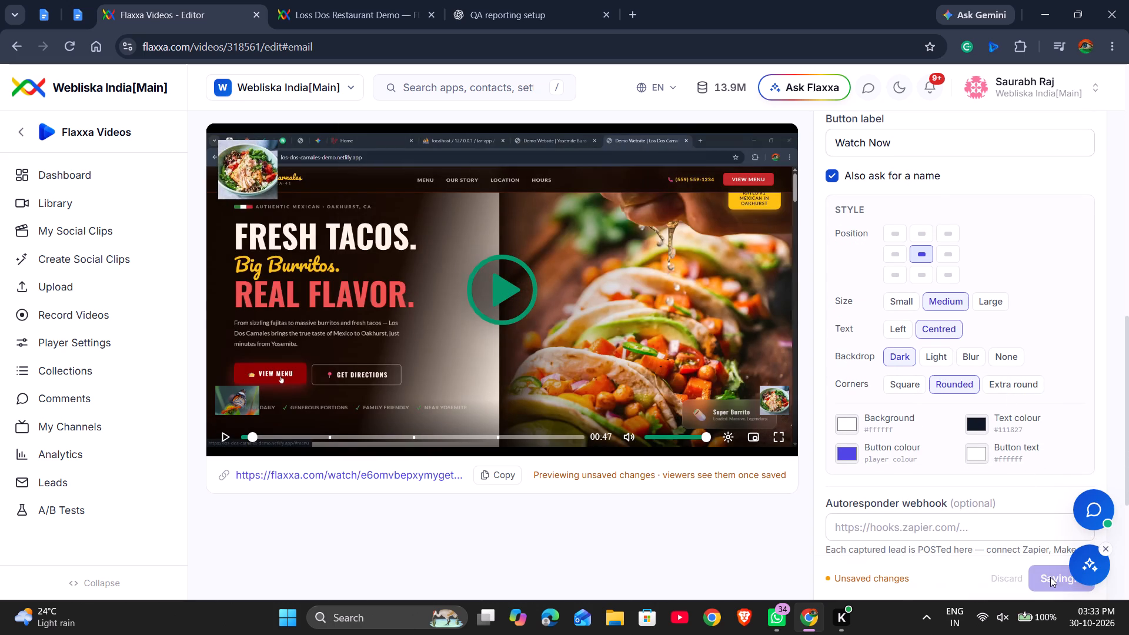
Add a second Video call to action to the video in the Call to Actions settings.
scroll(947, 213, up, 2)
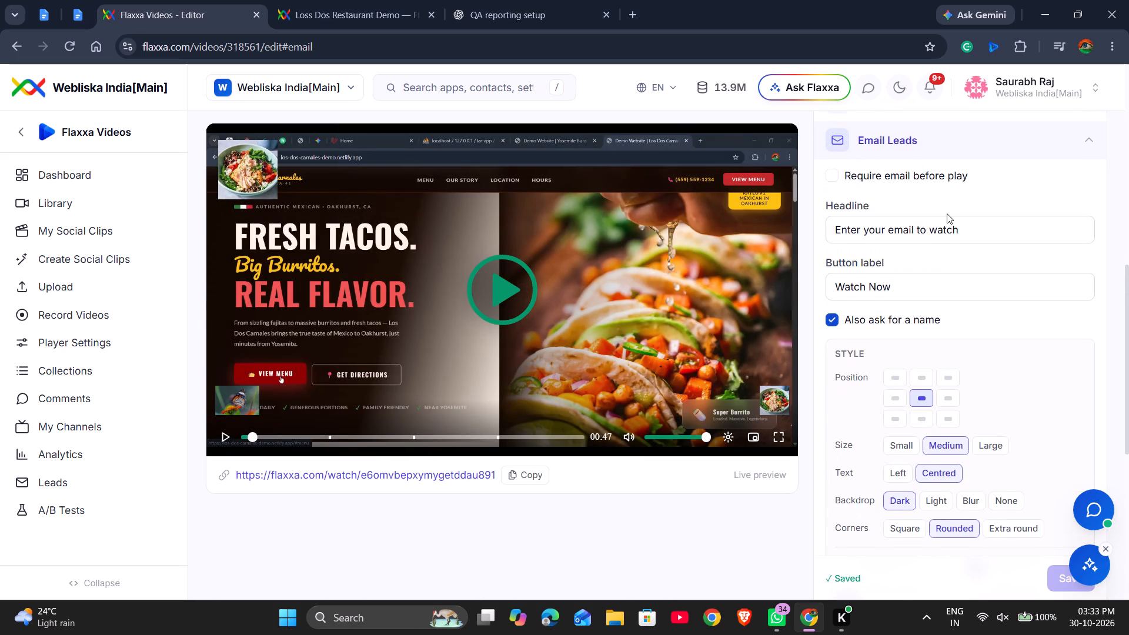
scroll(947, 213, up, 4)
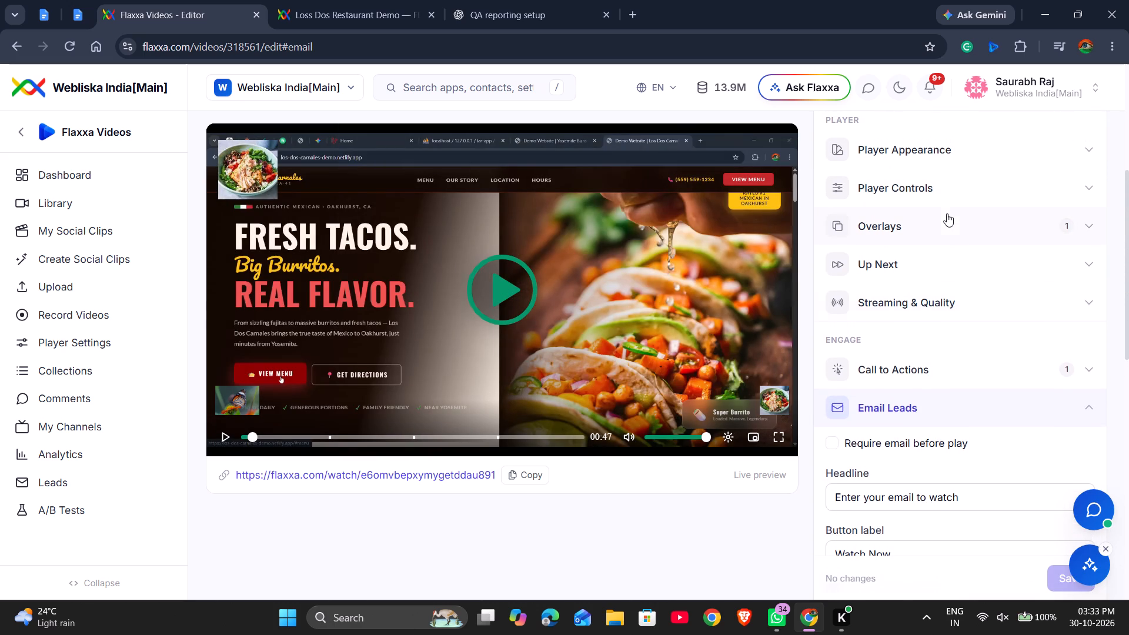
click(948, 377)
click(1014, 450)
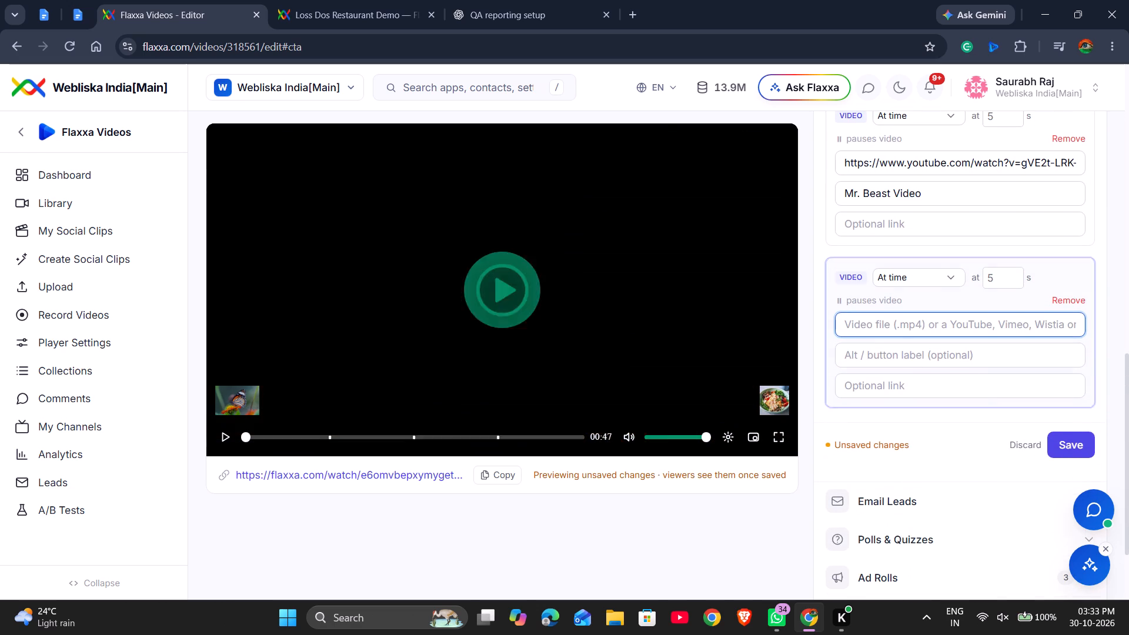
Search Google for mr beast videos in a new tab and copy the link of "Whatever You Hide As, You Keep!".
click(631, 11)
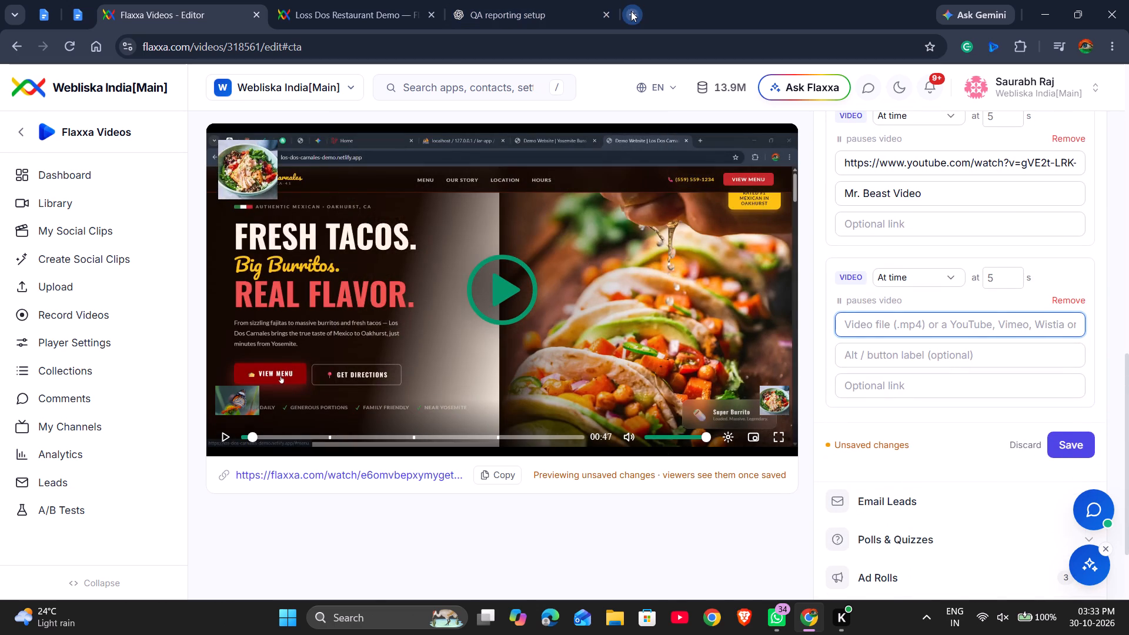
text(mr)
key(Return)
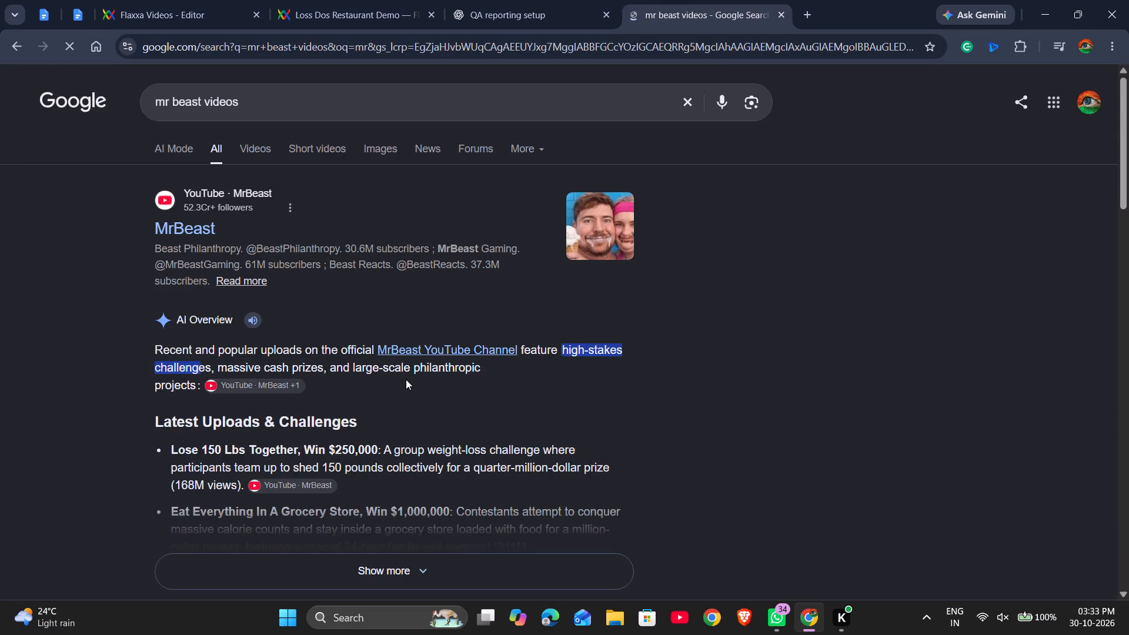
scroll(406, 379, down, 6)
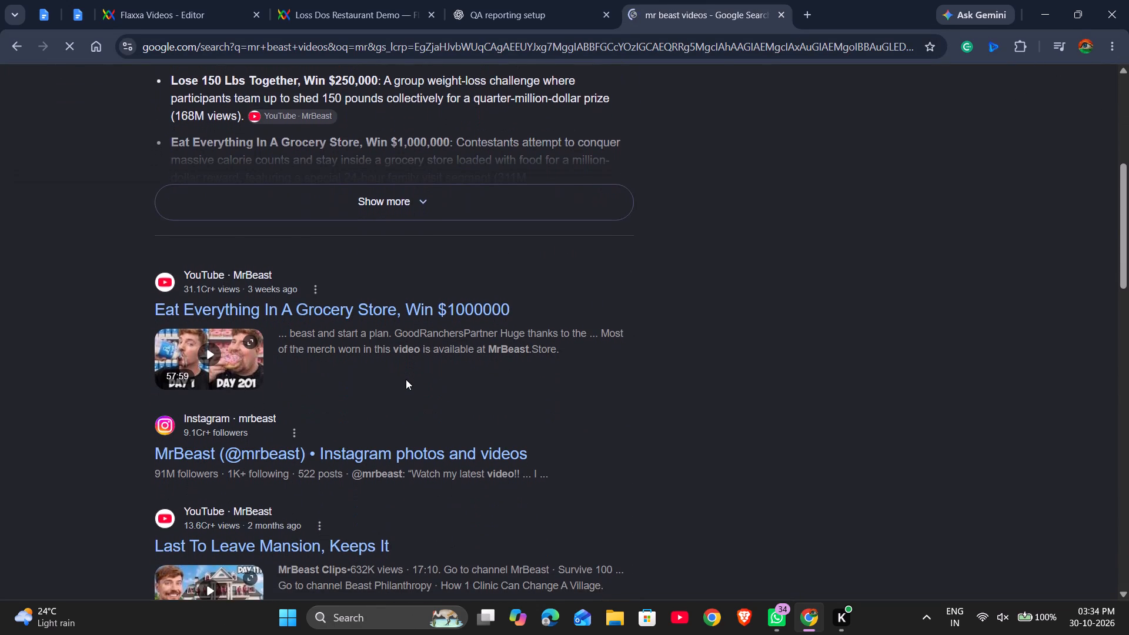
scroll(406, 379, down, 3)
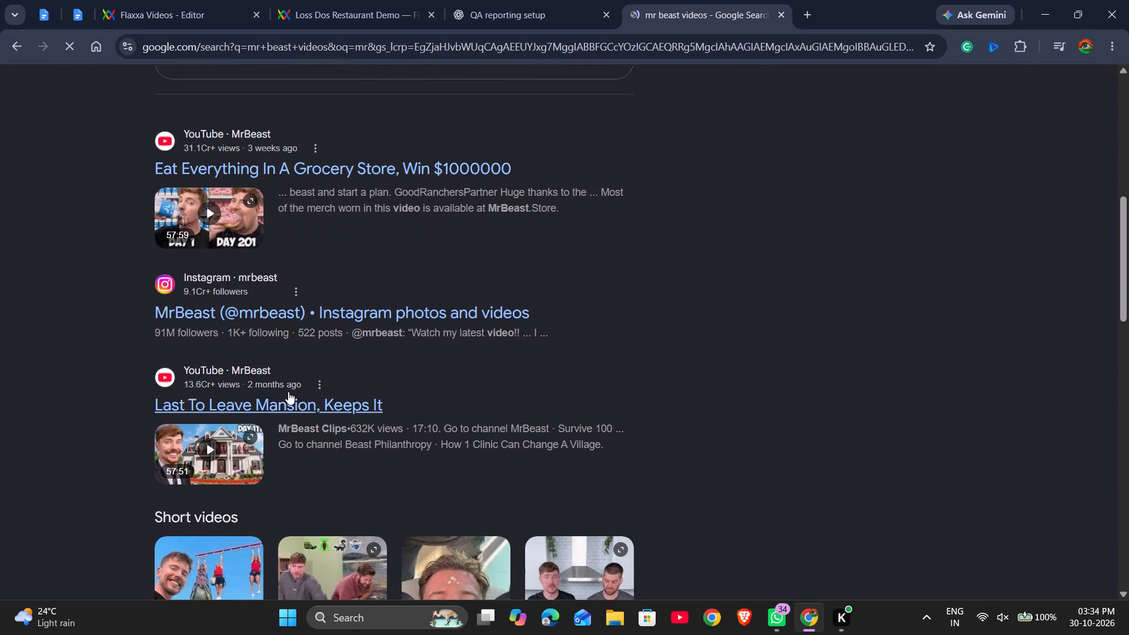
scroll(288, 392, down, 13)
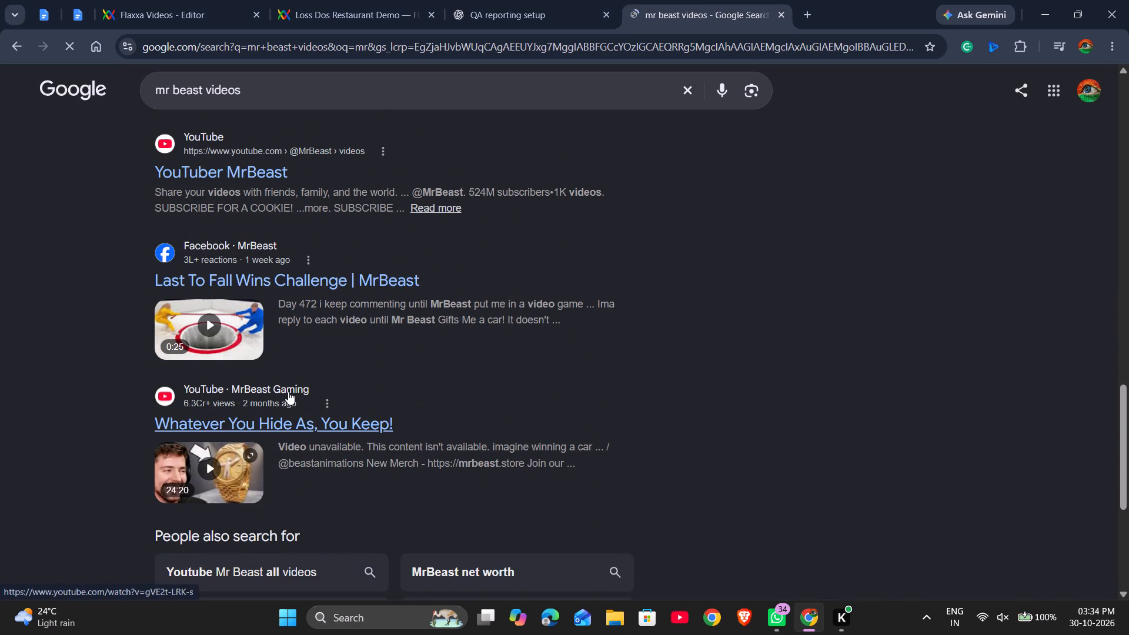
scroll(366, 381, down, 1)
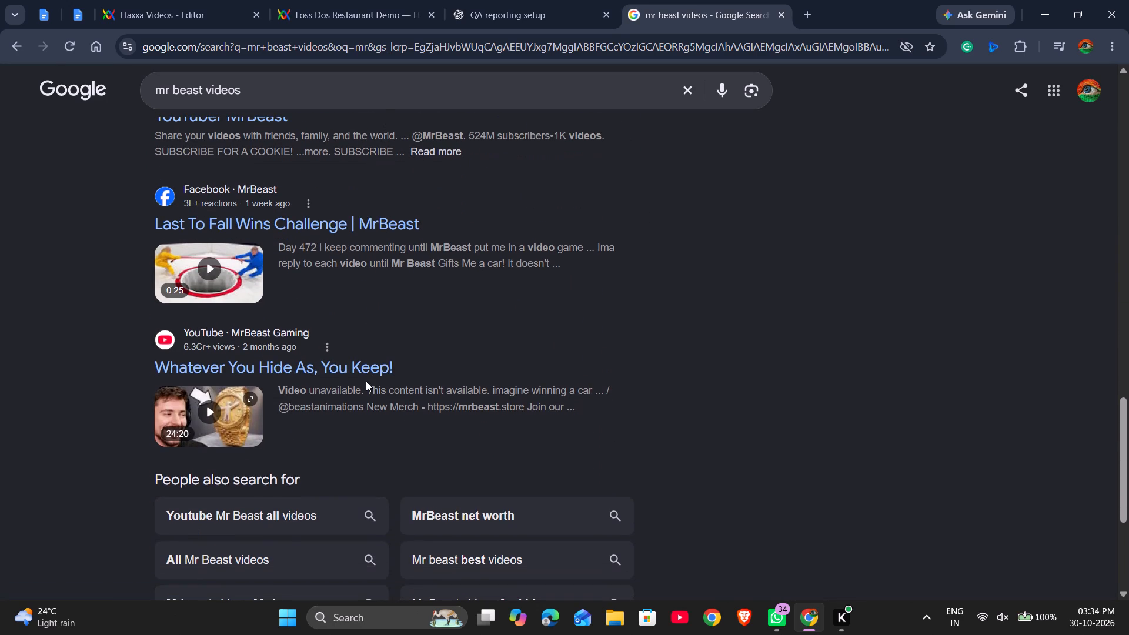
right_click(327, 365)
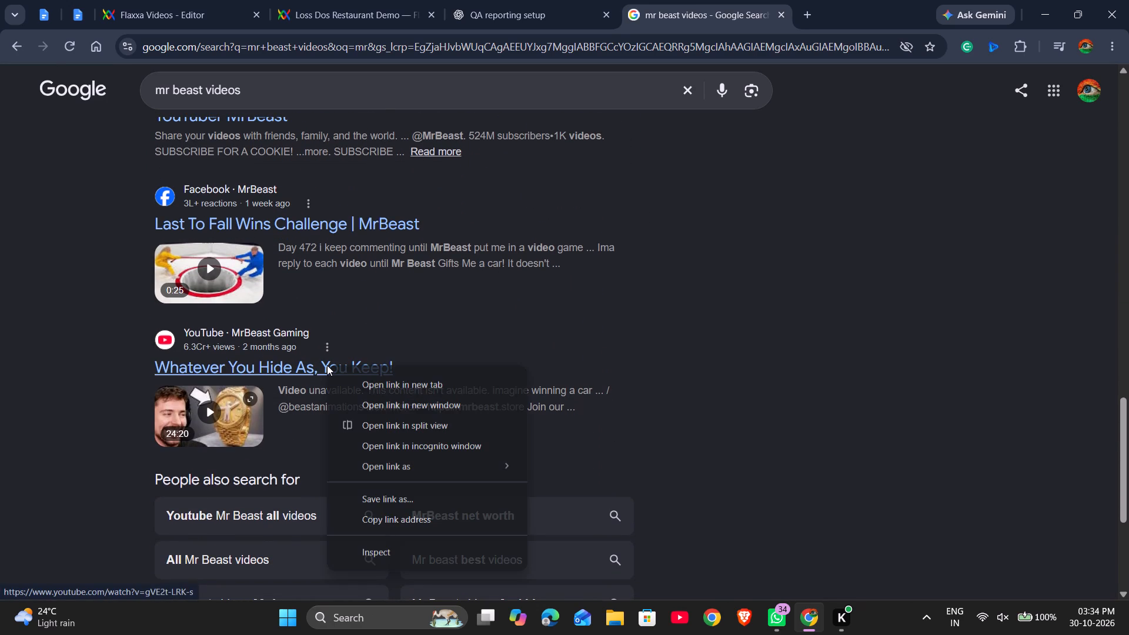
click(386, 514)
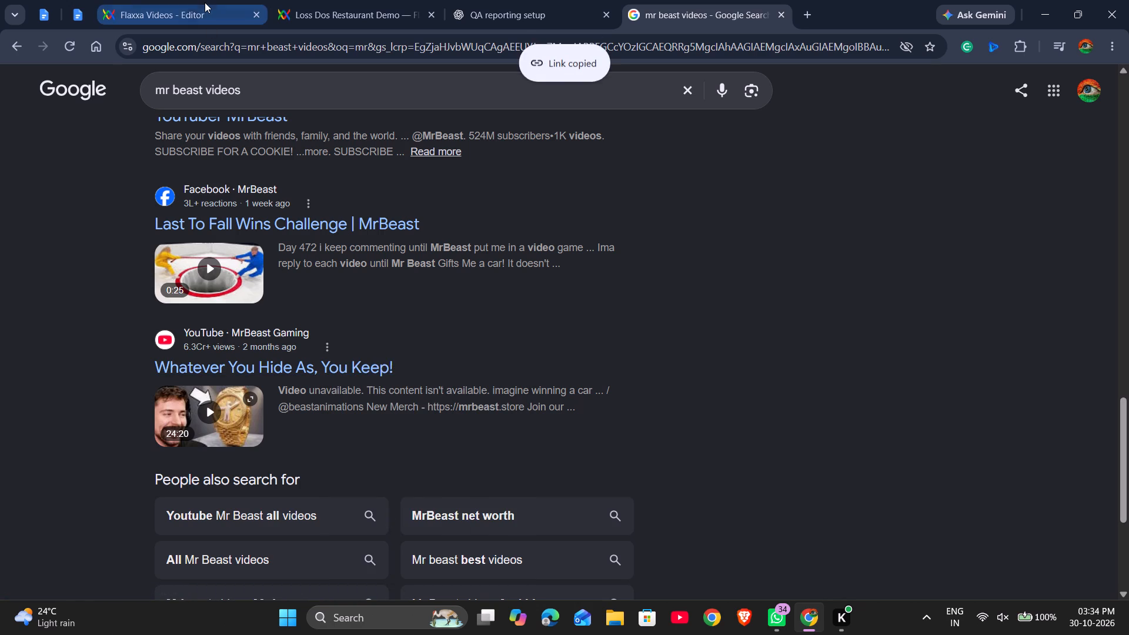
In the video editor, give the new Video call to action the copied YouTube link and the label "Mr. Beast Video".
click(205, 2)
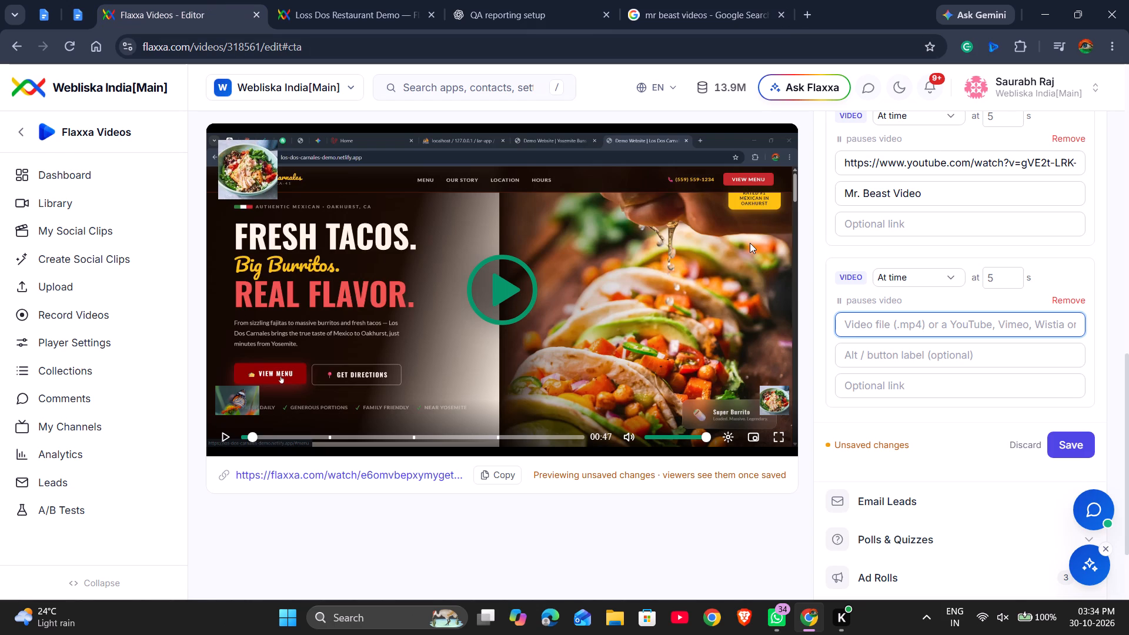
key(ctrl+v)
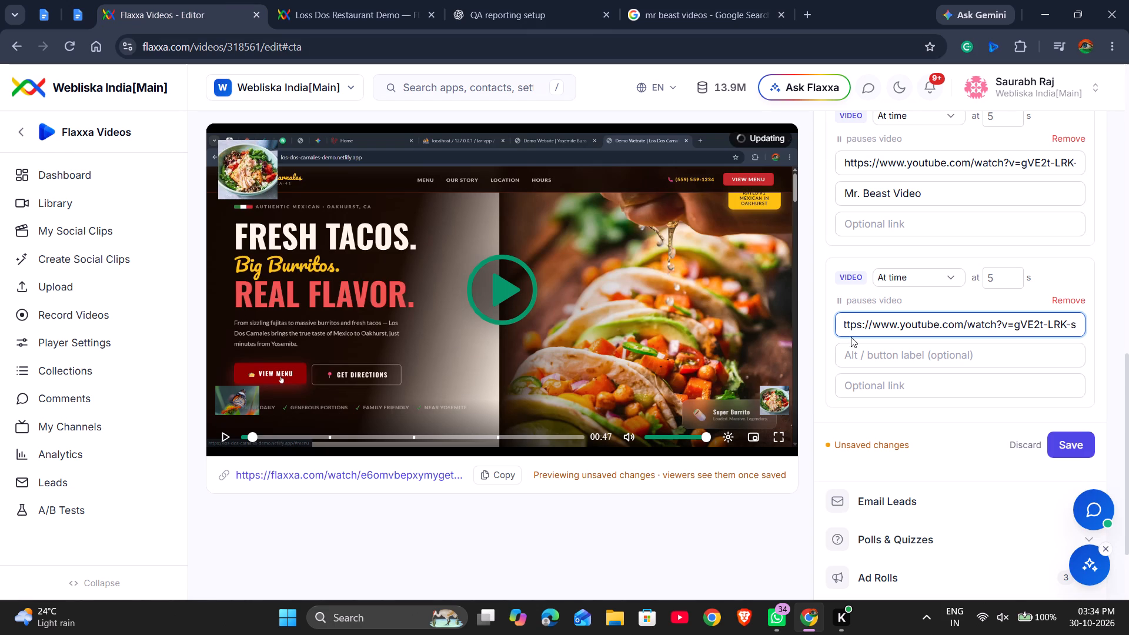
click(873, 365)
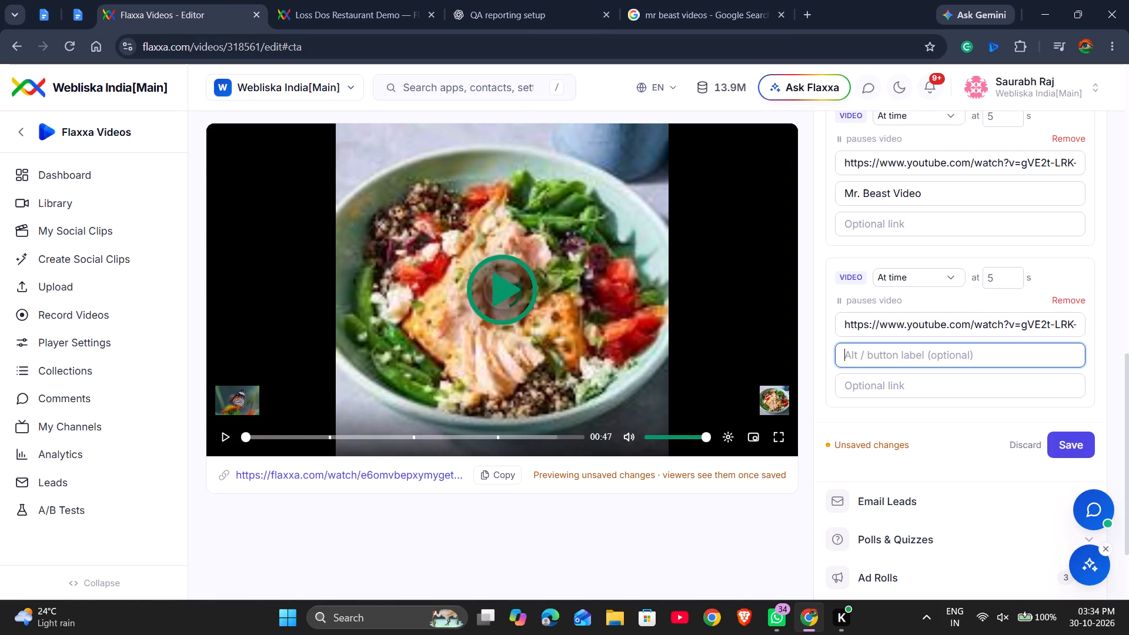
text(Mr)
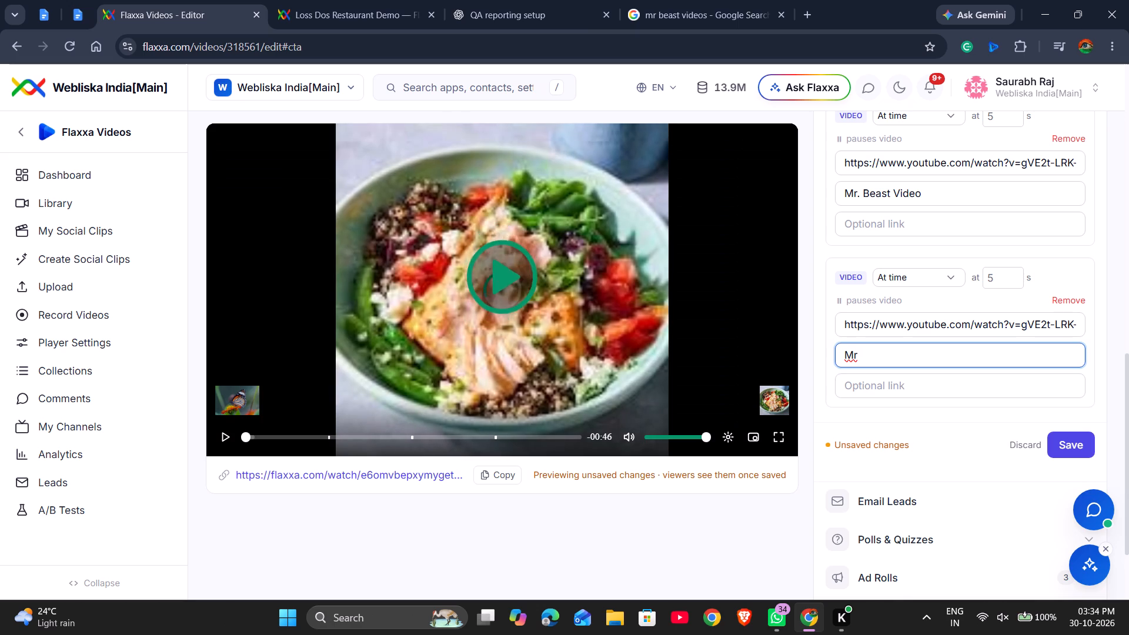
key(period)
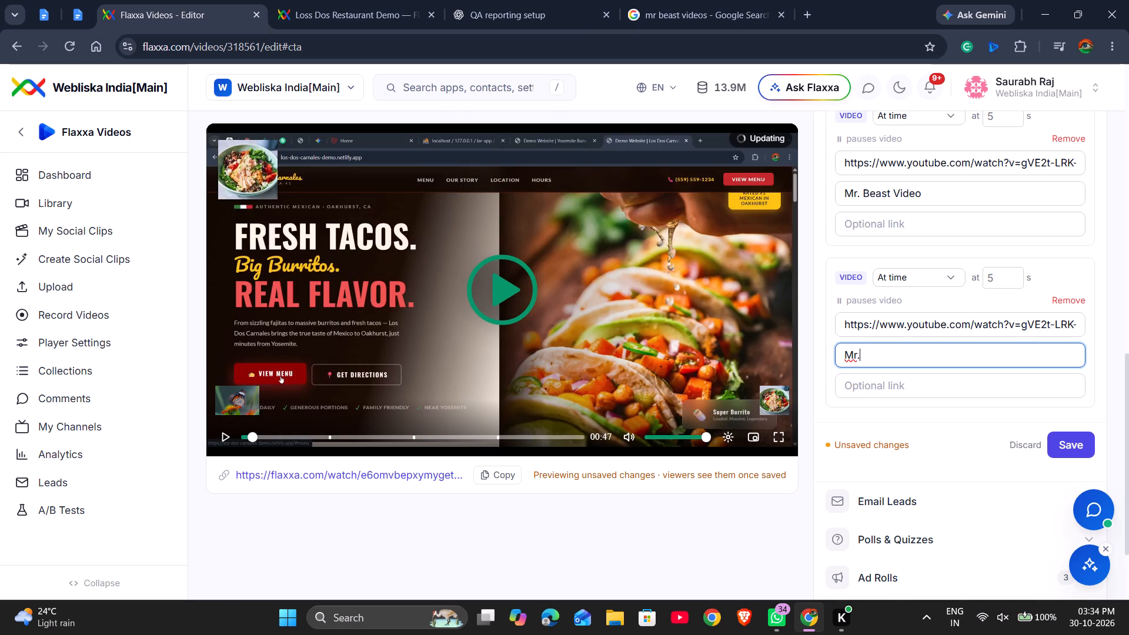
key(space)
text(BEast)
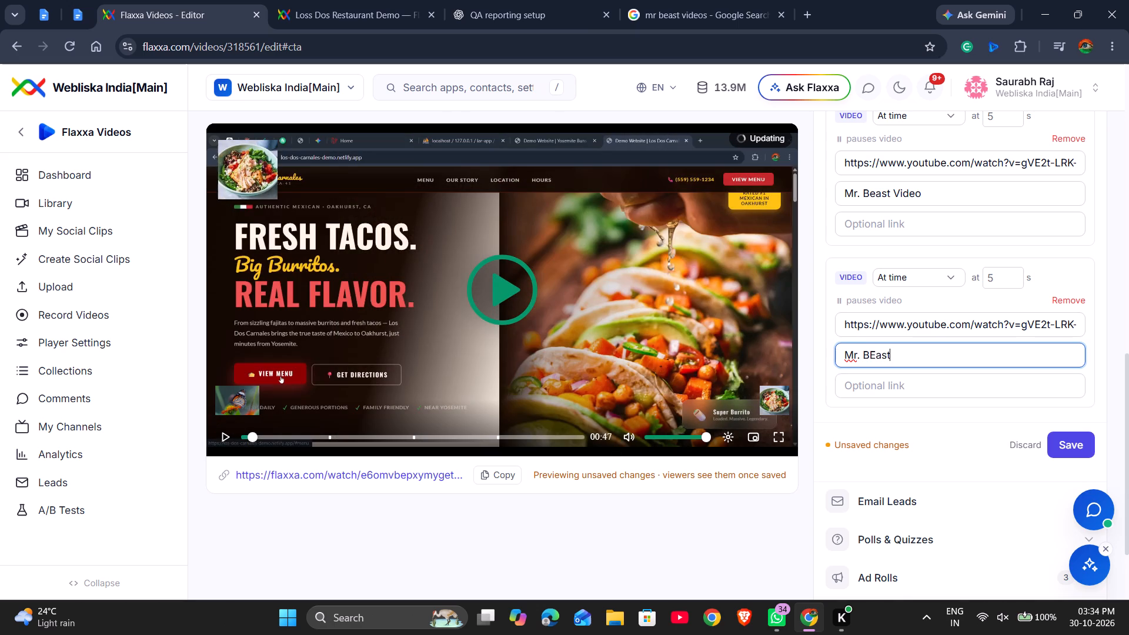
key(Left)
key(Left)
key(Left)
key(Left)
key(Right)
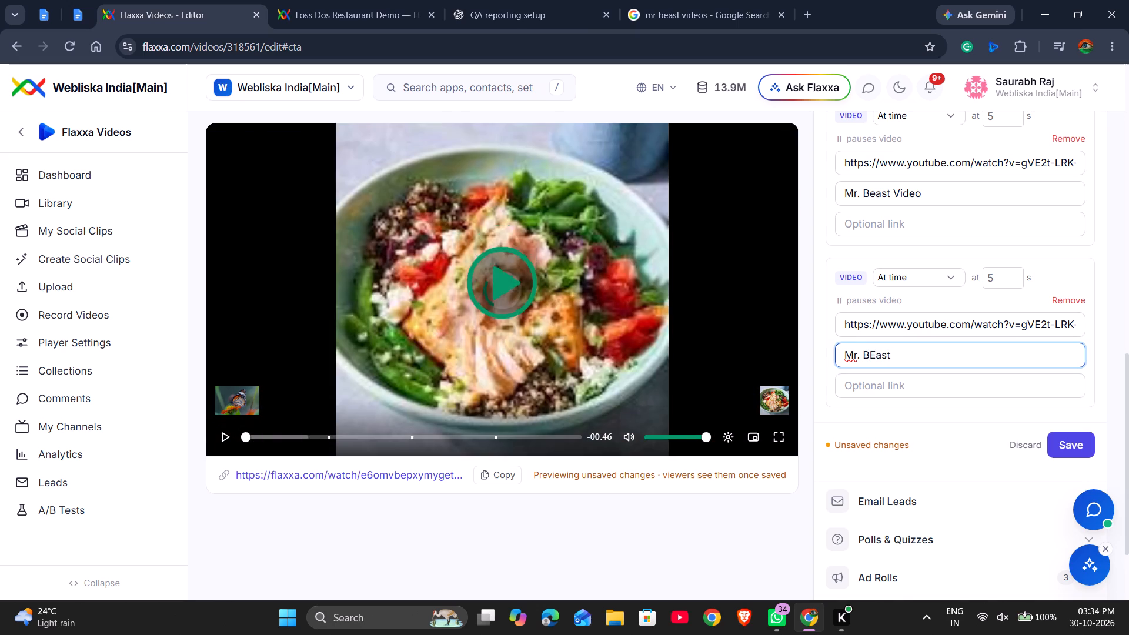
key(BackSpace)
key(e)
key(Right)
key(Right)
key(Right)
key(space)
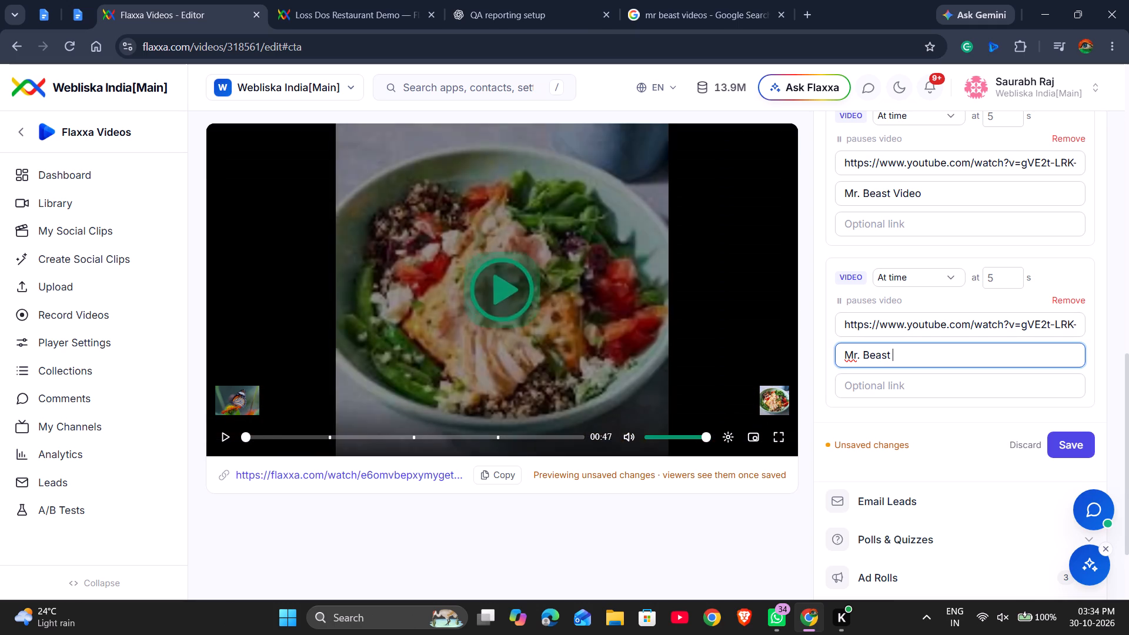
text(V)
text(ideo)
Change the new Video call to action's label to "Watch Video" and save the changes.
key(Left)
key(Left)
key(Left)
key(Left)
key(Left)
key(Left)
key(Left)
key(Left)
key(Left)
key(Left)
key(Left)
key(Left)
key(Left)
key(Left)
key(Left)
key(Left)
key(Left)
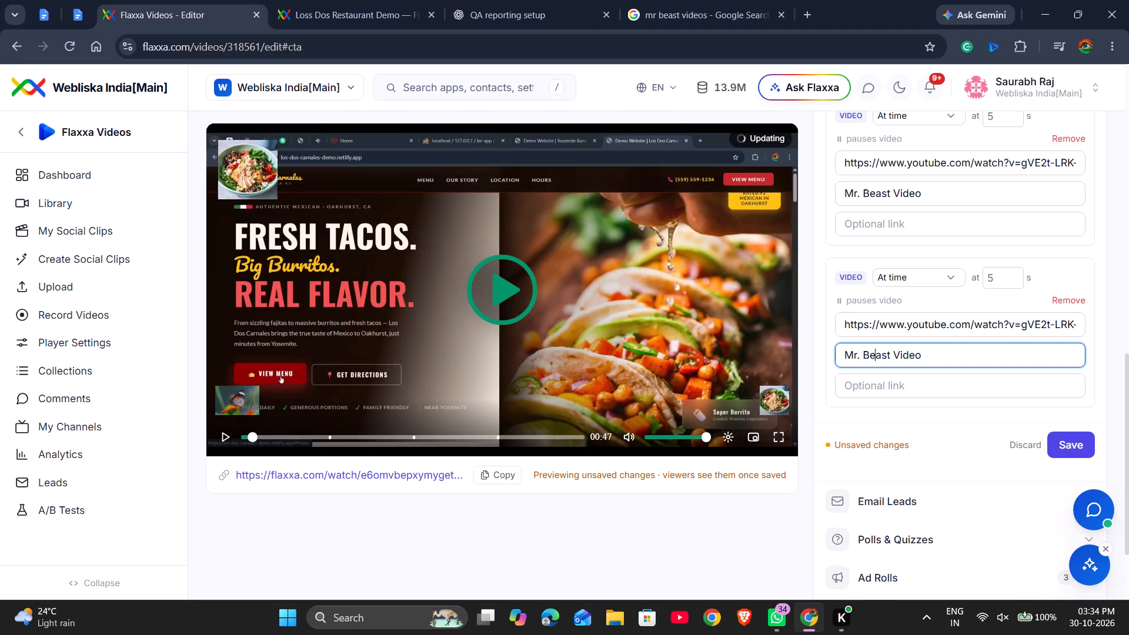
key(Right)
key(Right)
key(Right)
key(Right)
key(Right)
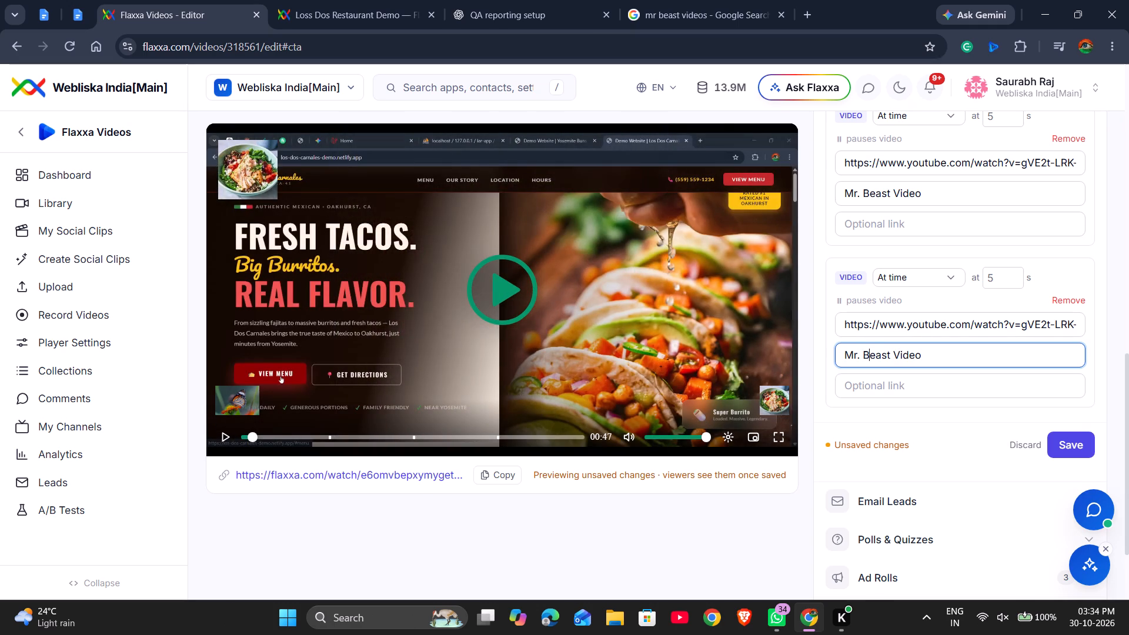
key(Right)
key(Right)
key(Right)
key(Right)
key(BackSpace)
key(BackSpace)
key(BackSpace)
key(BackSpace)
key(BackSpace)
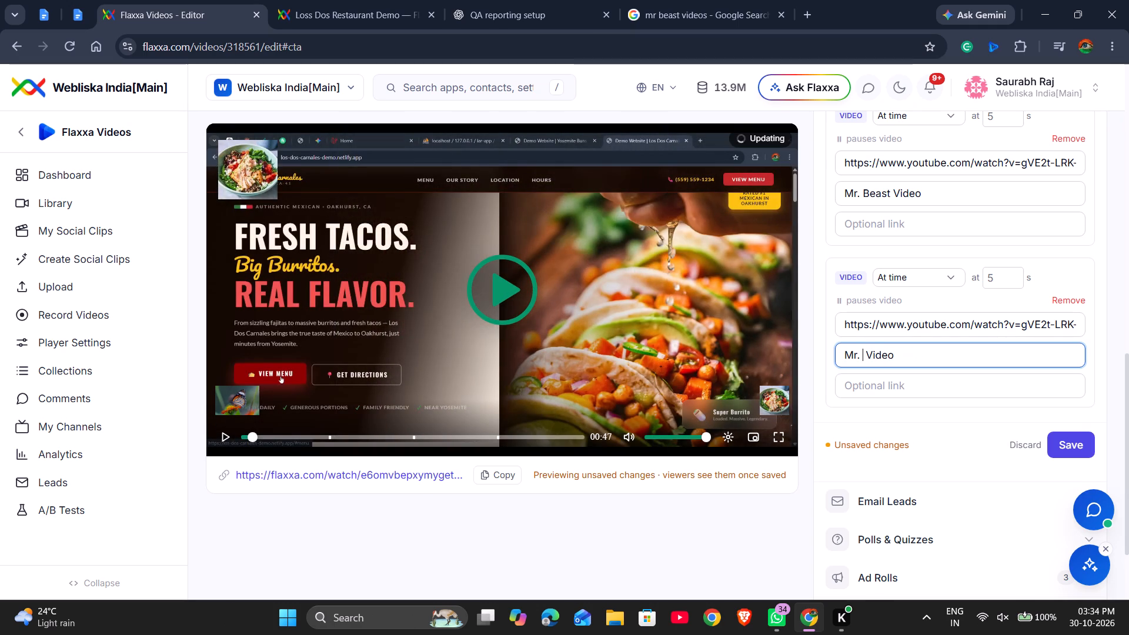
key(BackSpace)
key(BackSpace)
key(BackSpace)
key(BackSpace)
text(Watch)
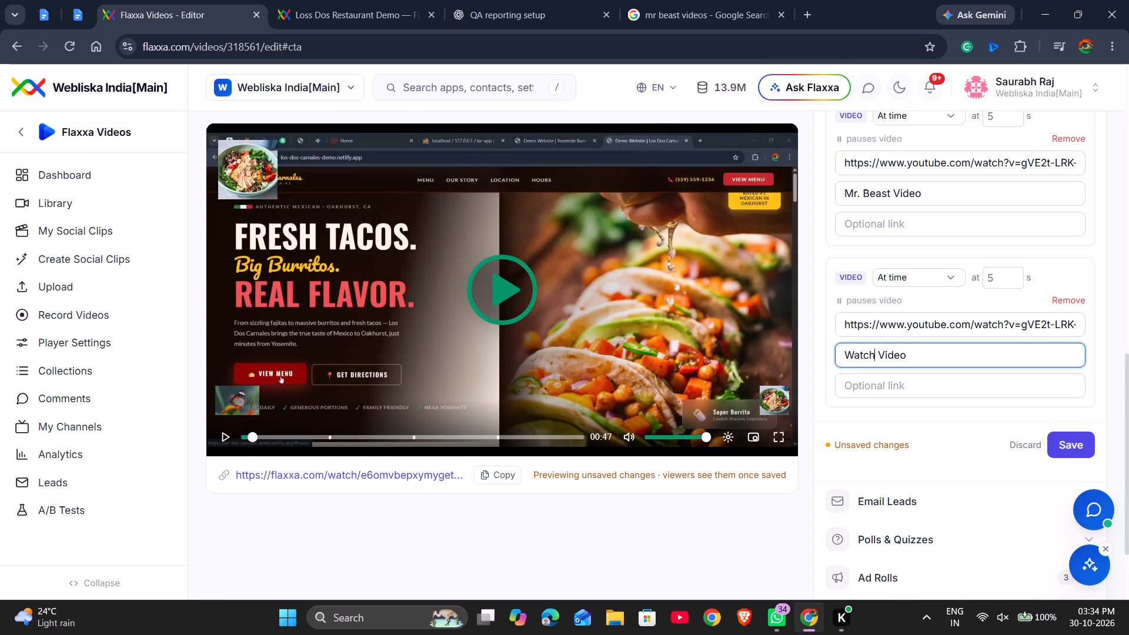
click(937, 350)
click(1068, 439)
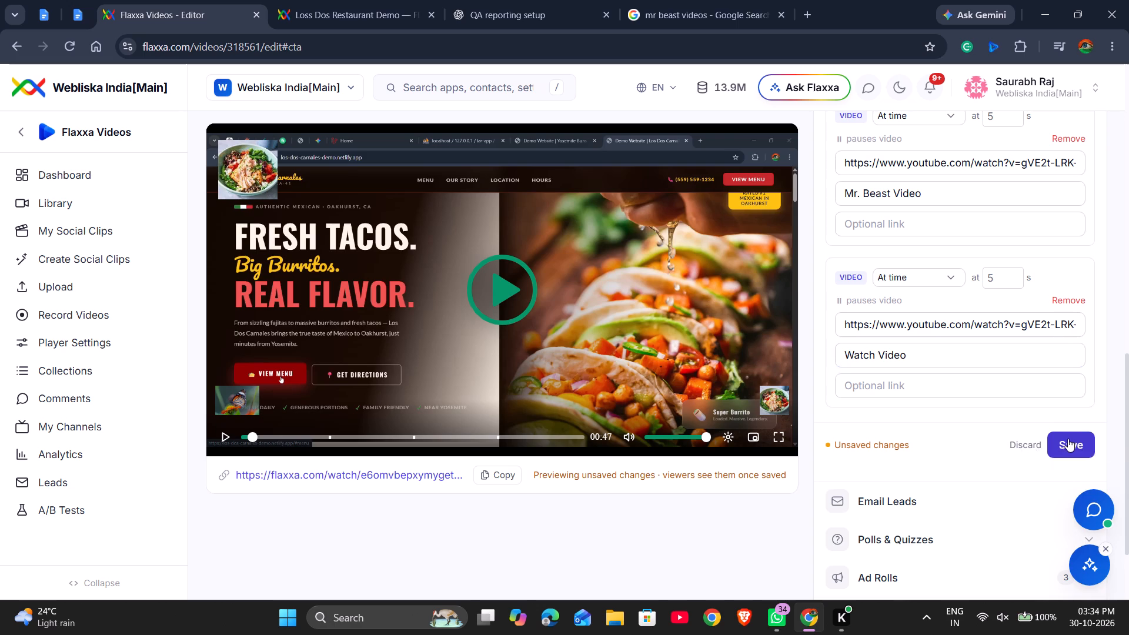
Play the video in the live preview to test the new Video call to action.
click(507, 264)
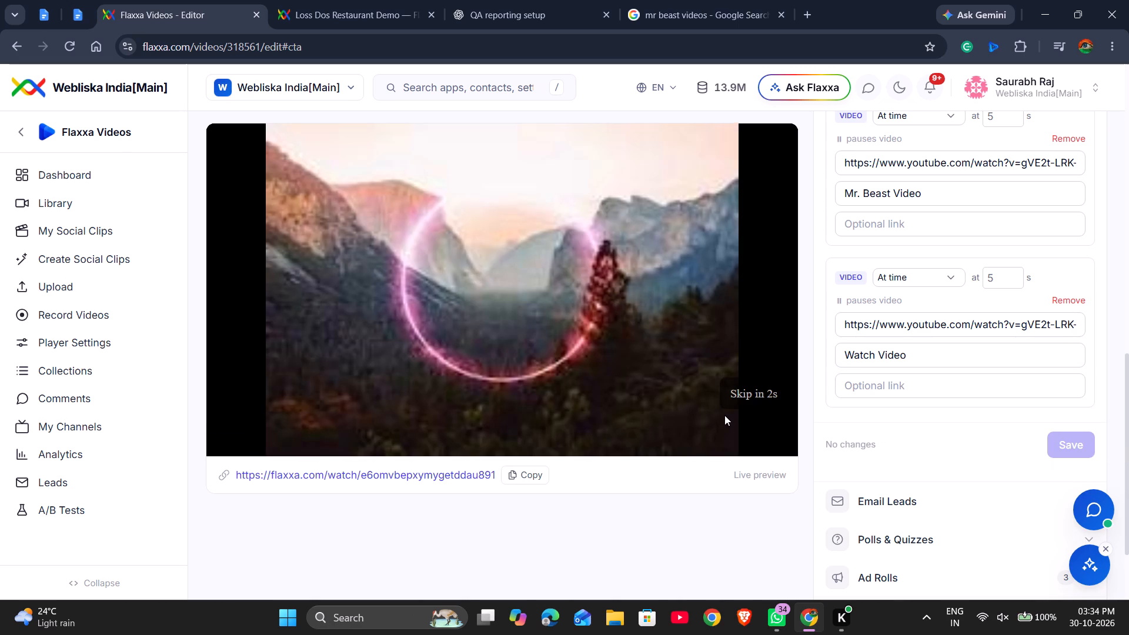
Skip the ad in the editor's live preview, pause the MrBeast pop-up video, and check its full-screen view.
click(752, 390)
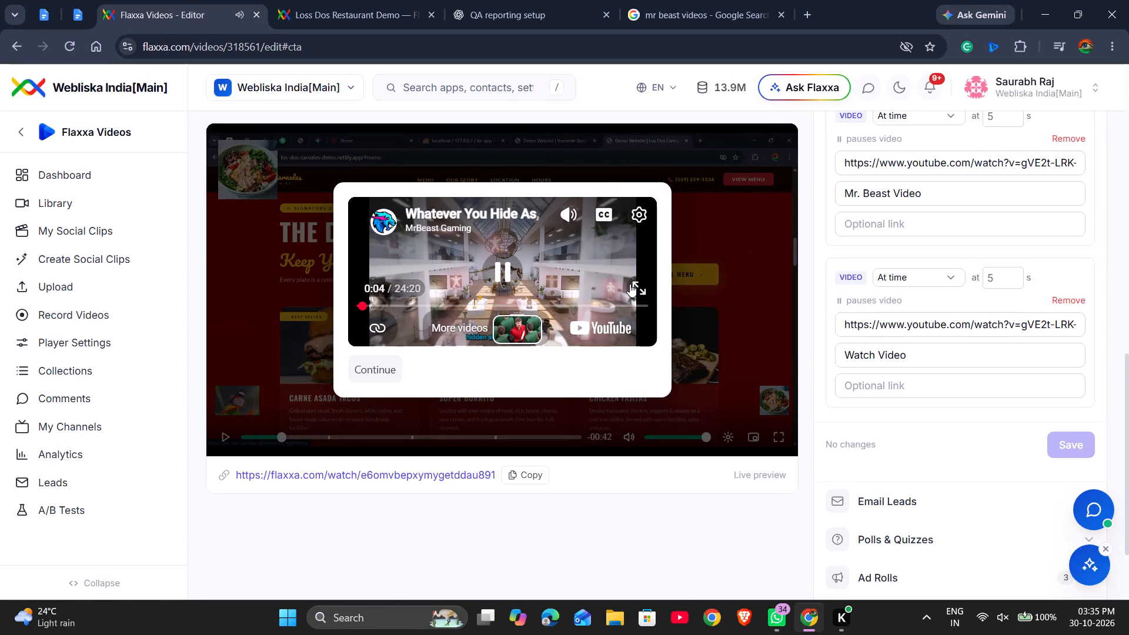
click(507, 274)
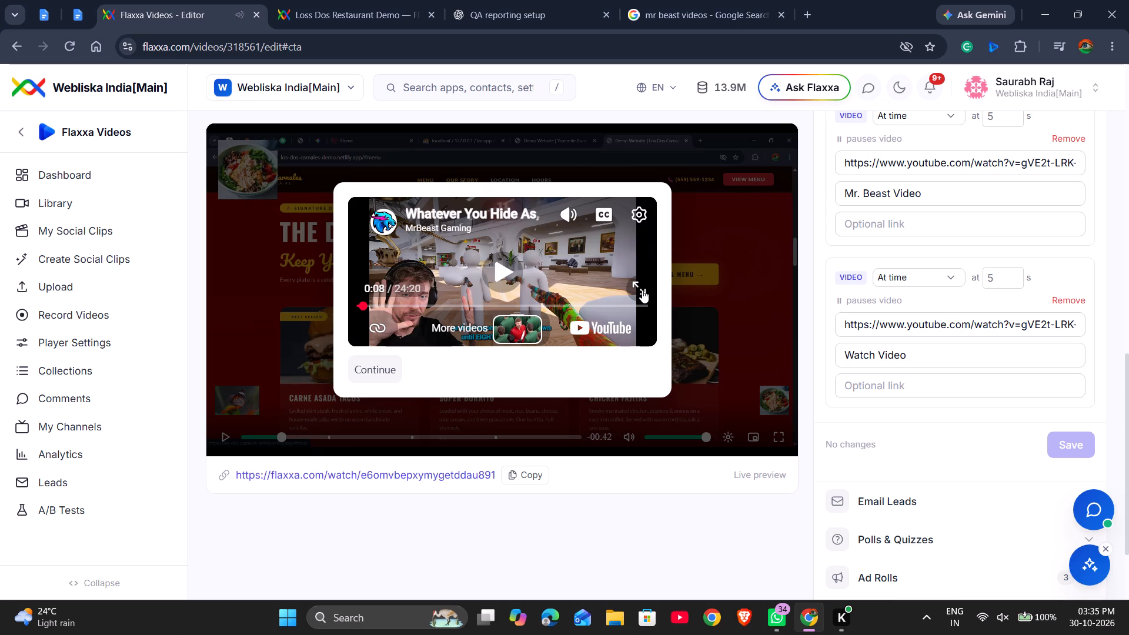
click(642, 290)
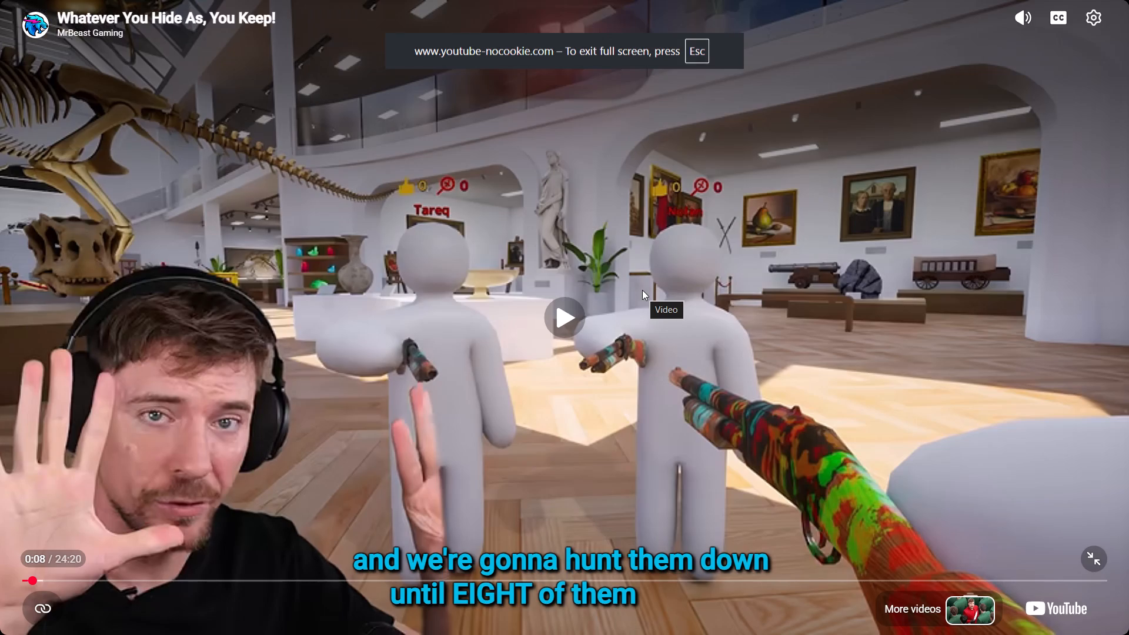
key(Escape)
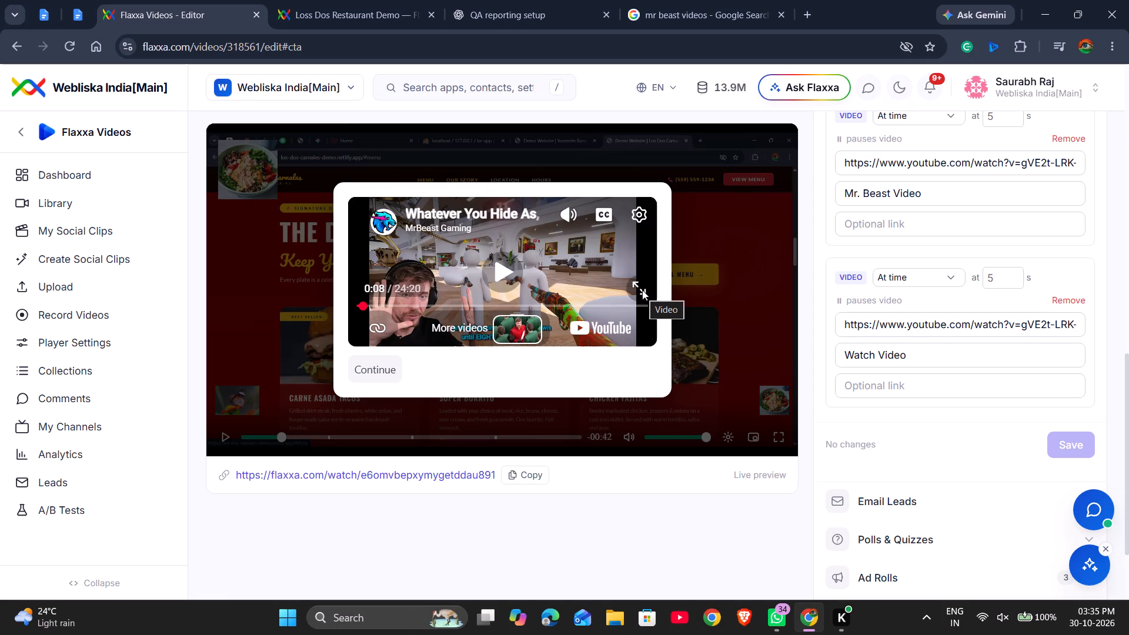
Test the pop-up video's link, captions, mute and quality controls in the live preview, leaving the quality options without choosing one.
click(381, 327)
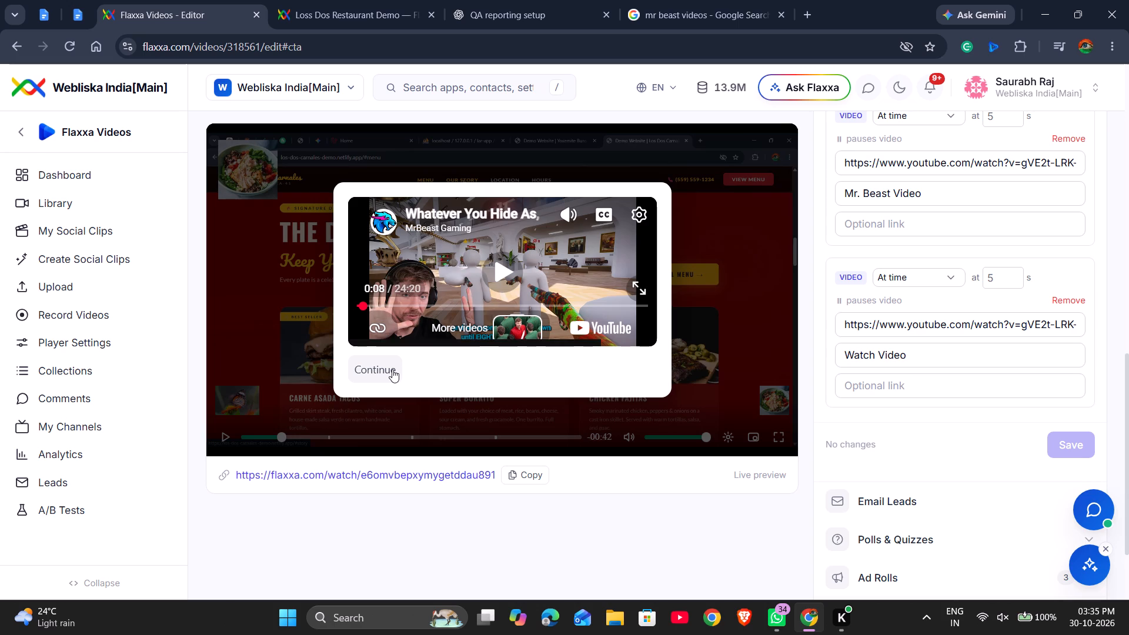
click(607, 212)
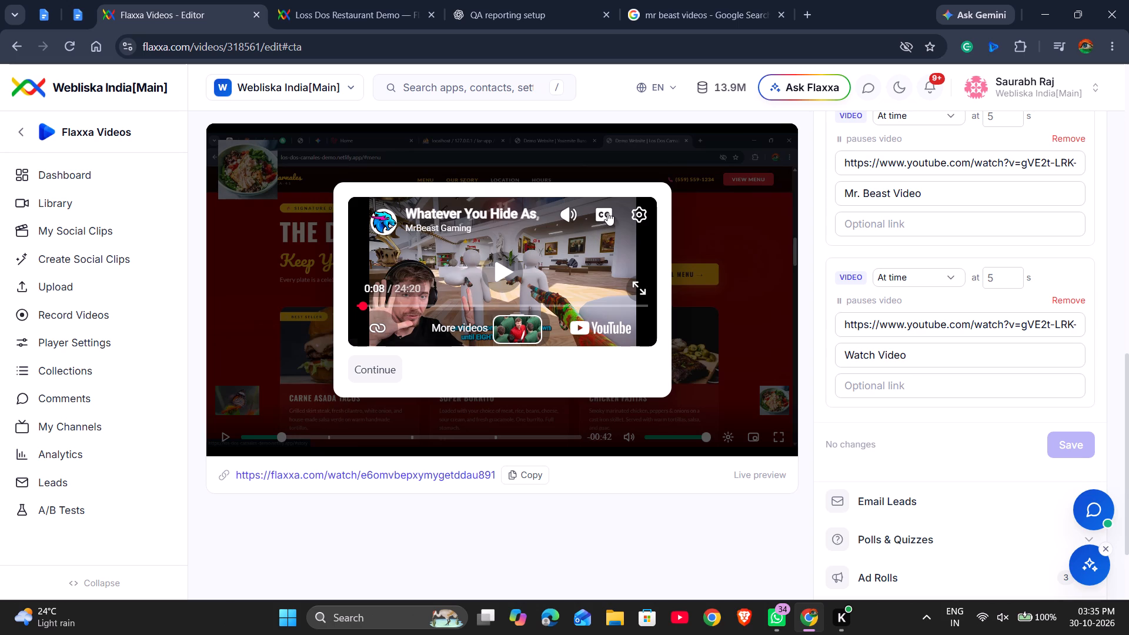
click(570, 212)
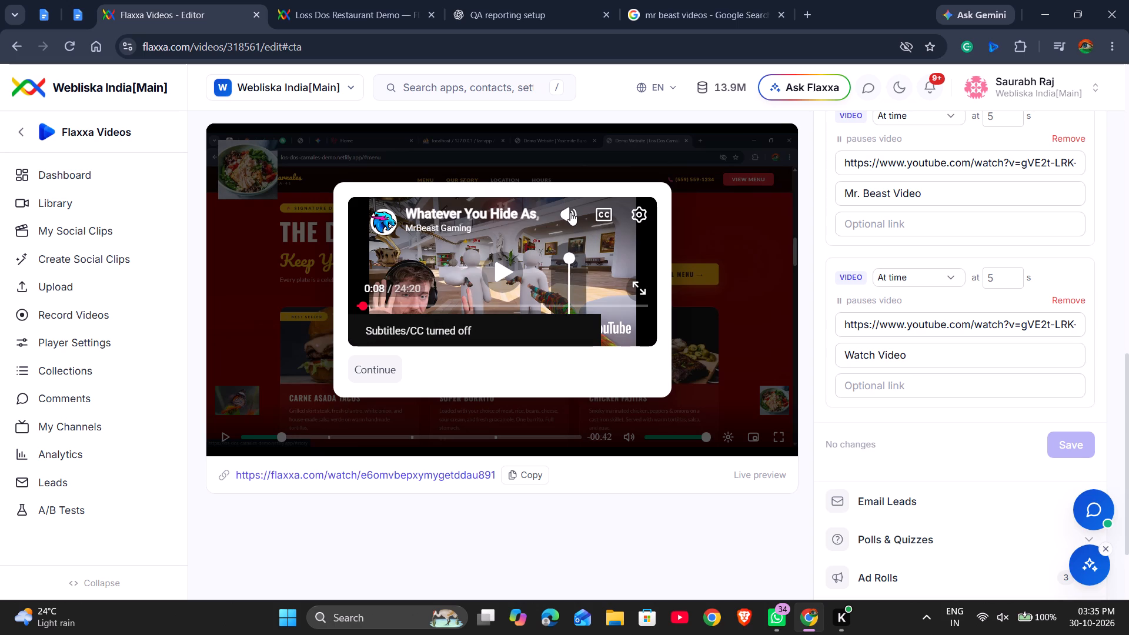
click(570, 212)
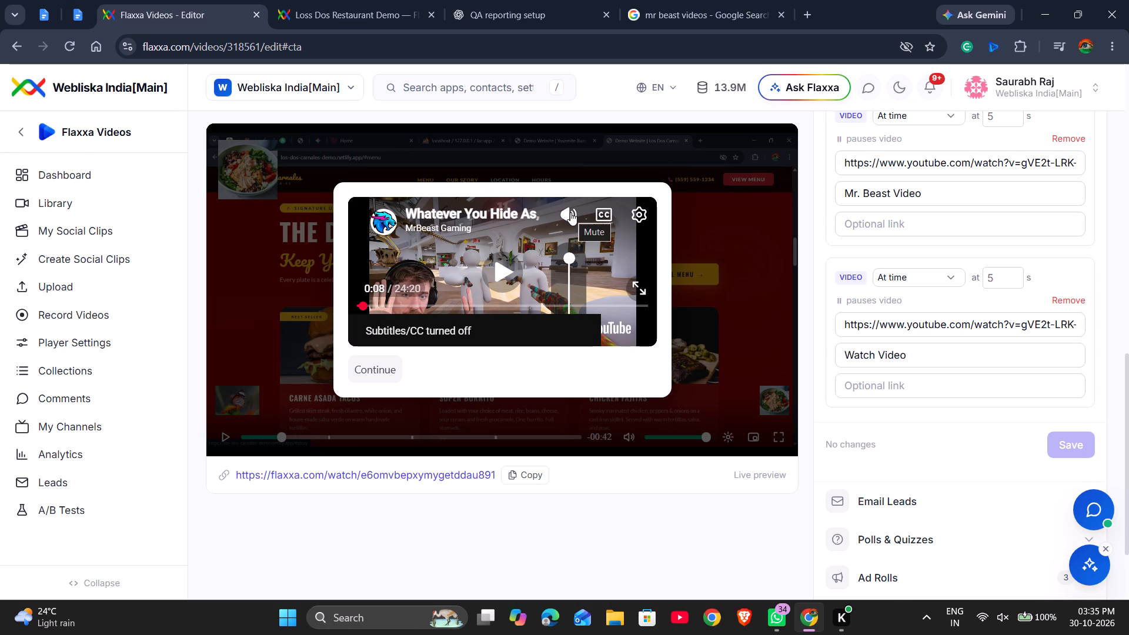
click(570, 212)
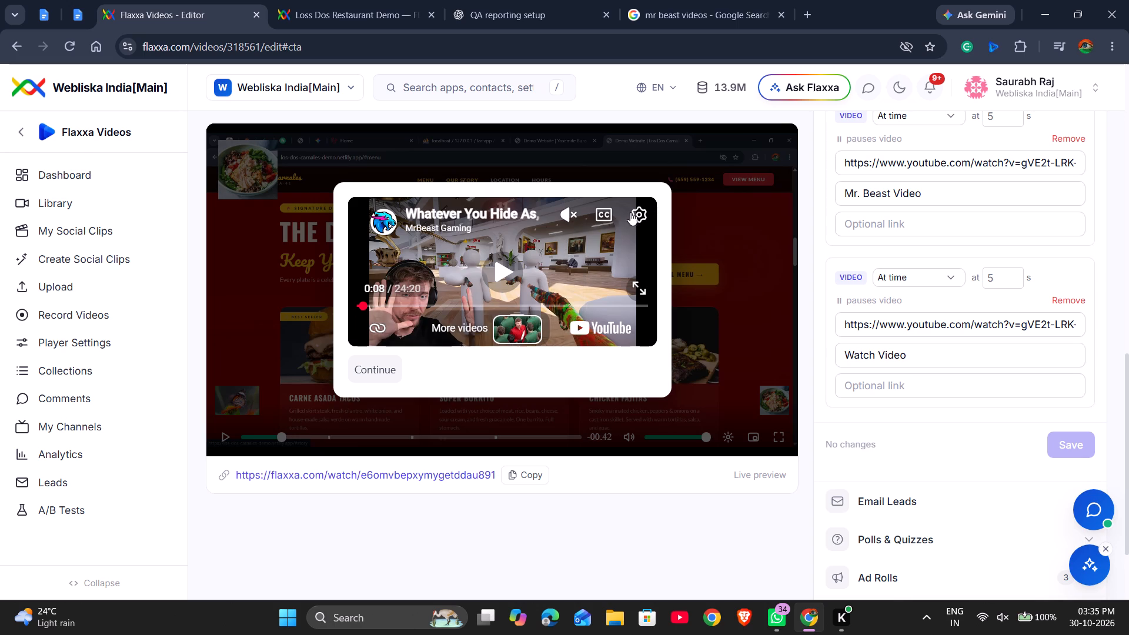
click(632, 218)
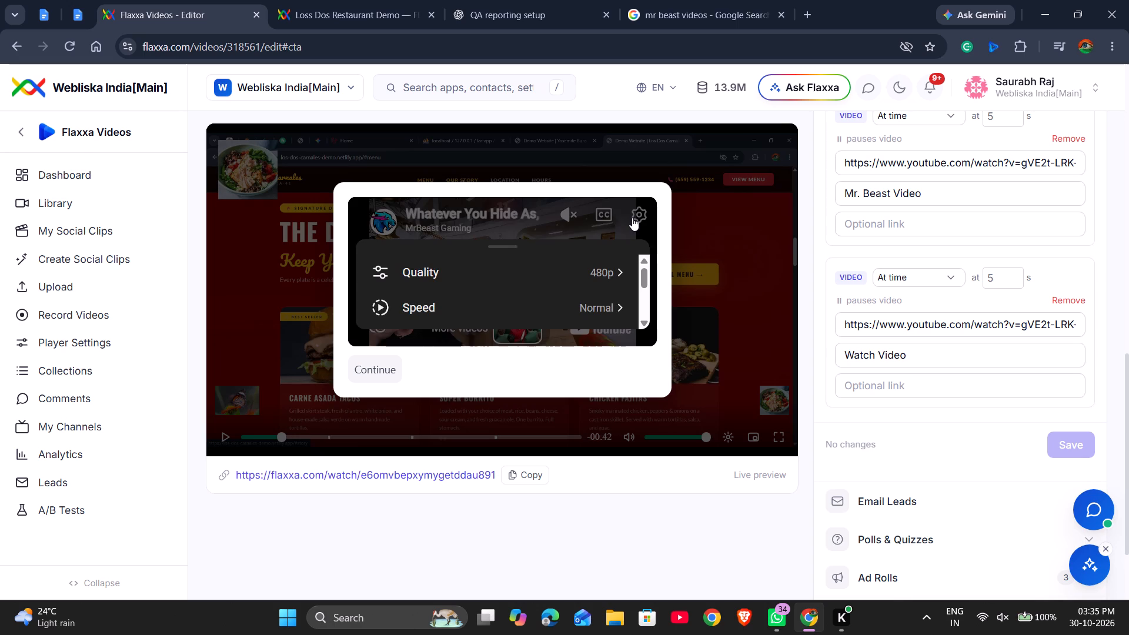
click(603, 269)
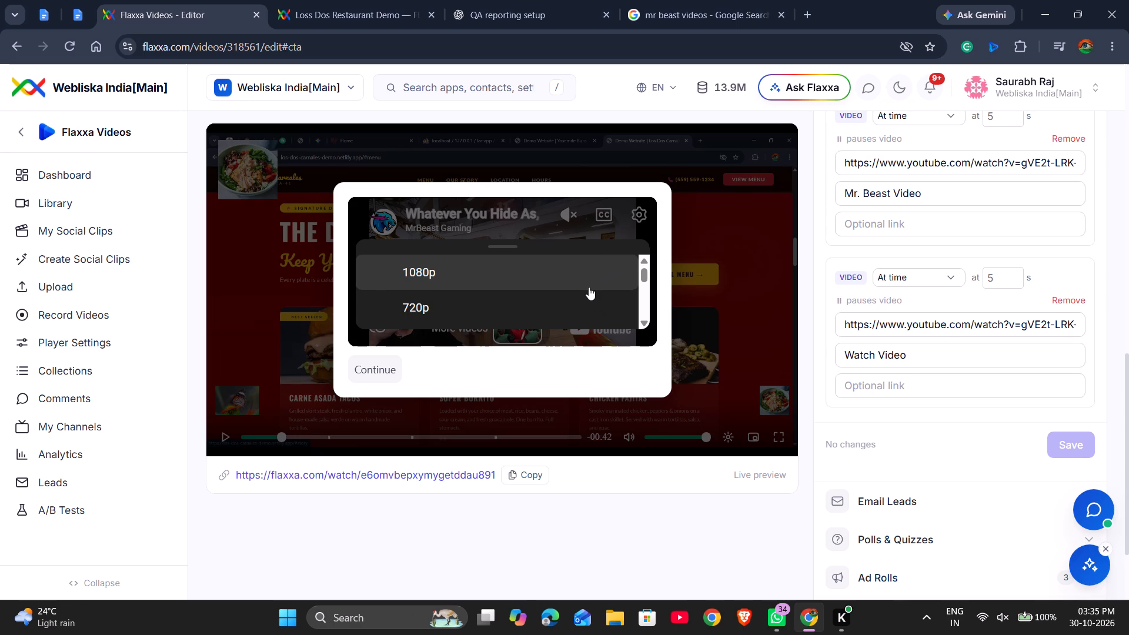
scroll(589, 287, down, 2)
click(530, 235)
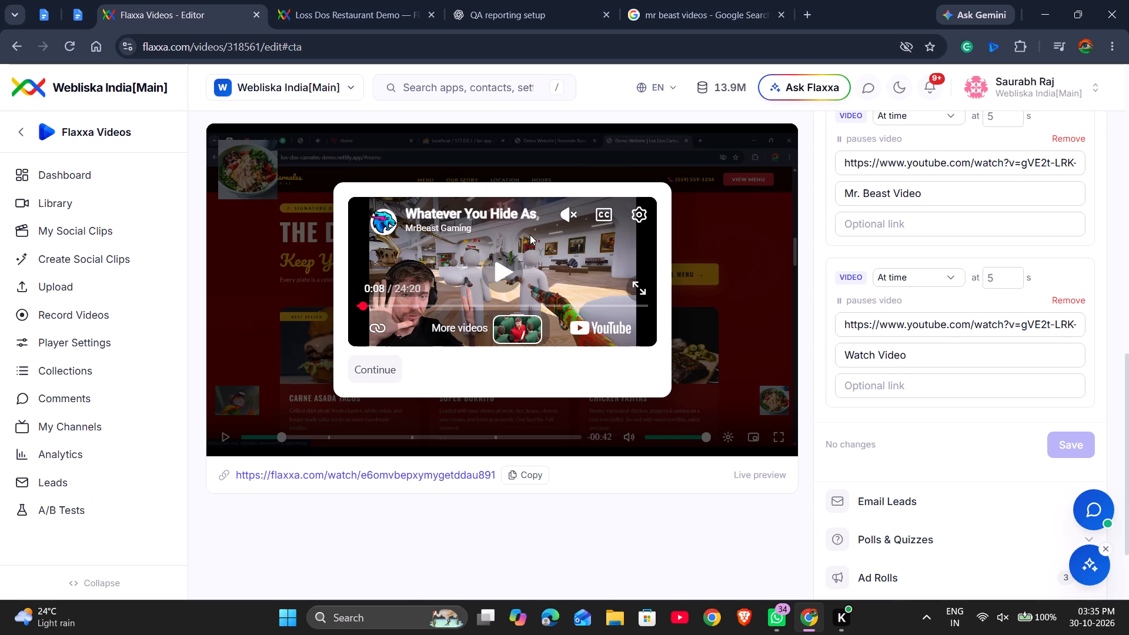
Continue past both video pop-ups in the live preview and pause the main video.
click(374, 367)
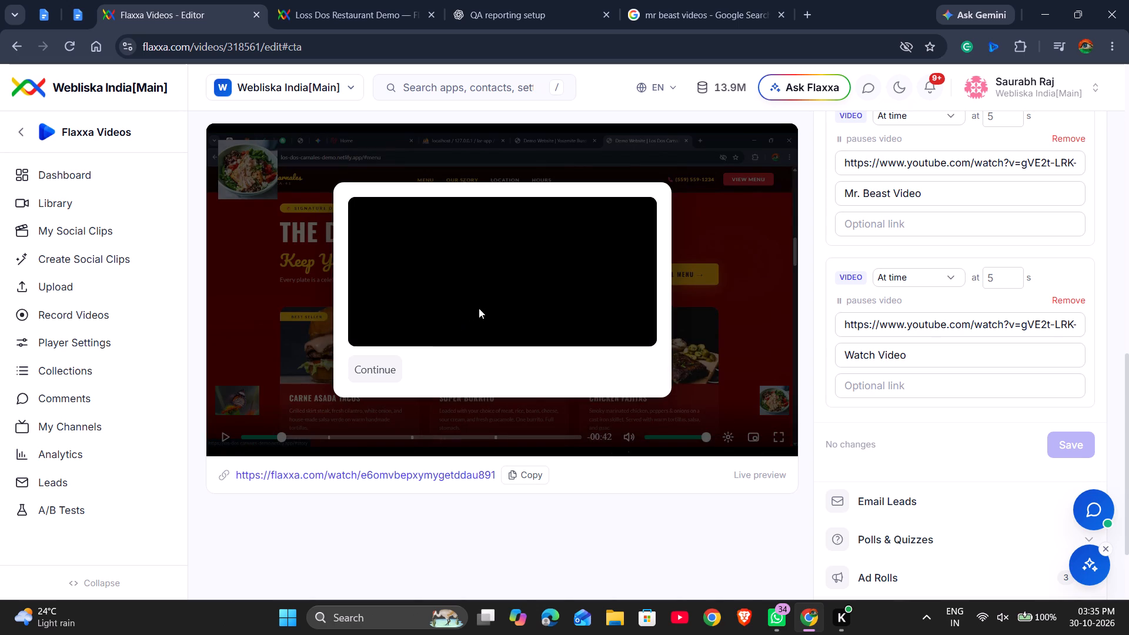
click(382, 372)
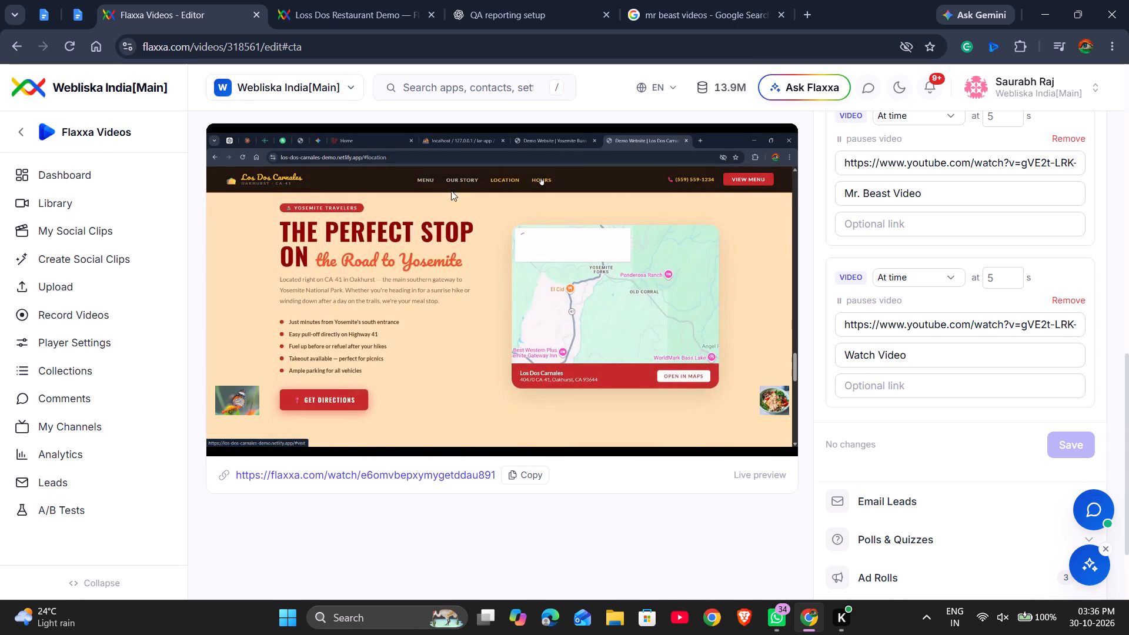
click(453, 259)
Reload the public watch page and play Recording Los Dos (1) past the ad and both video pop-ups, then pause it.
click(336, 0)
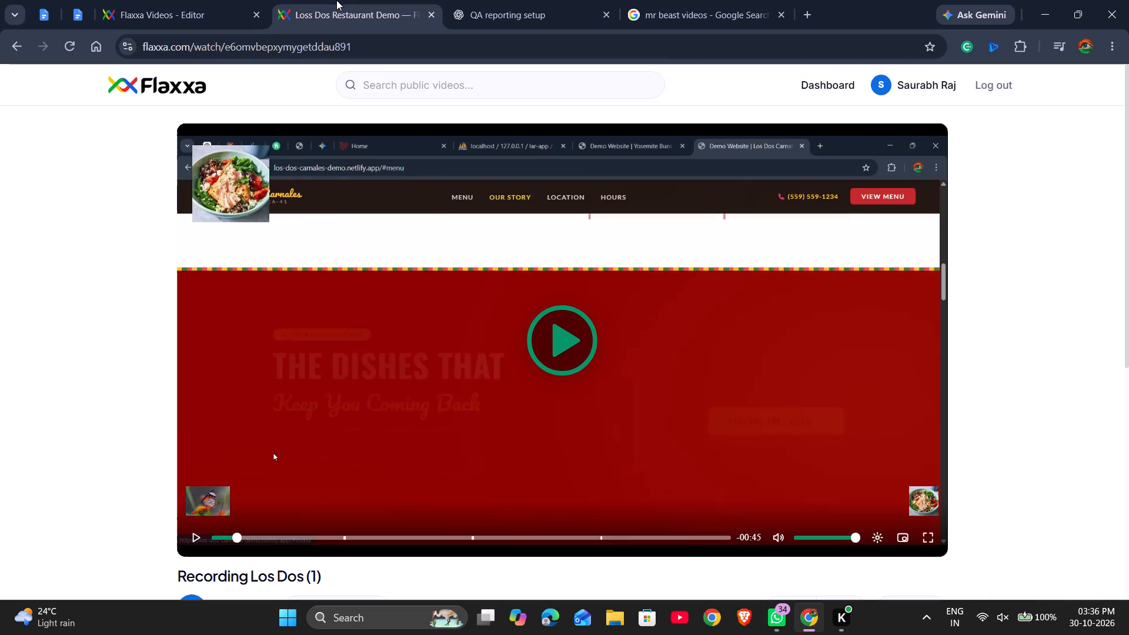
key(ctrl+r)
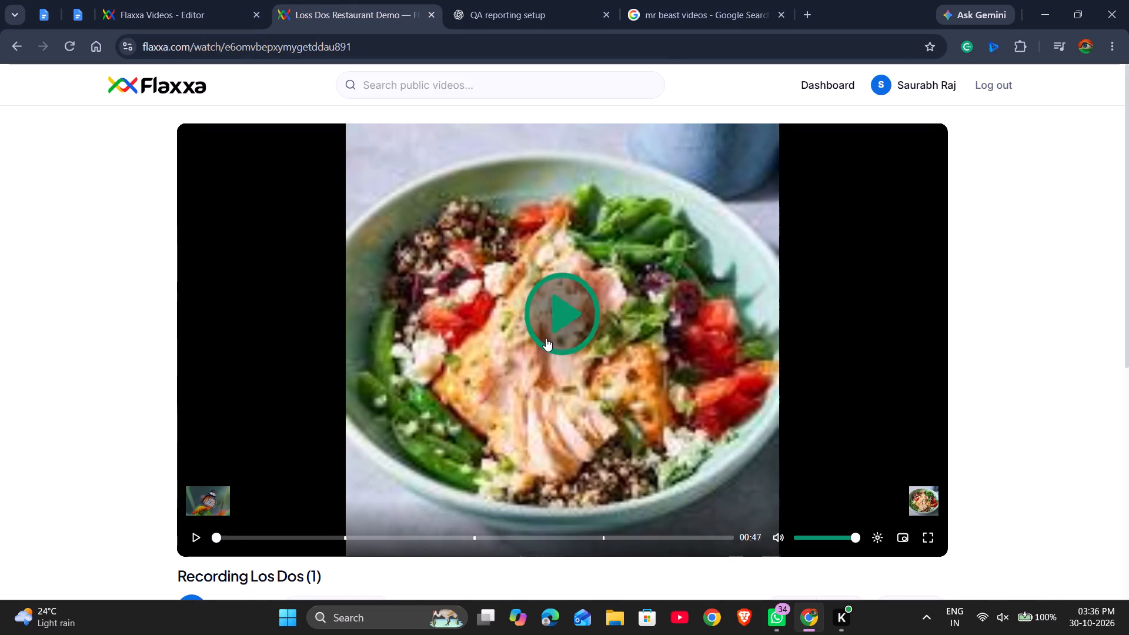
click(546, 338)
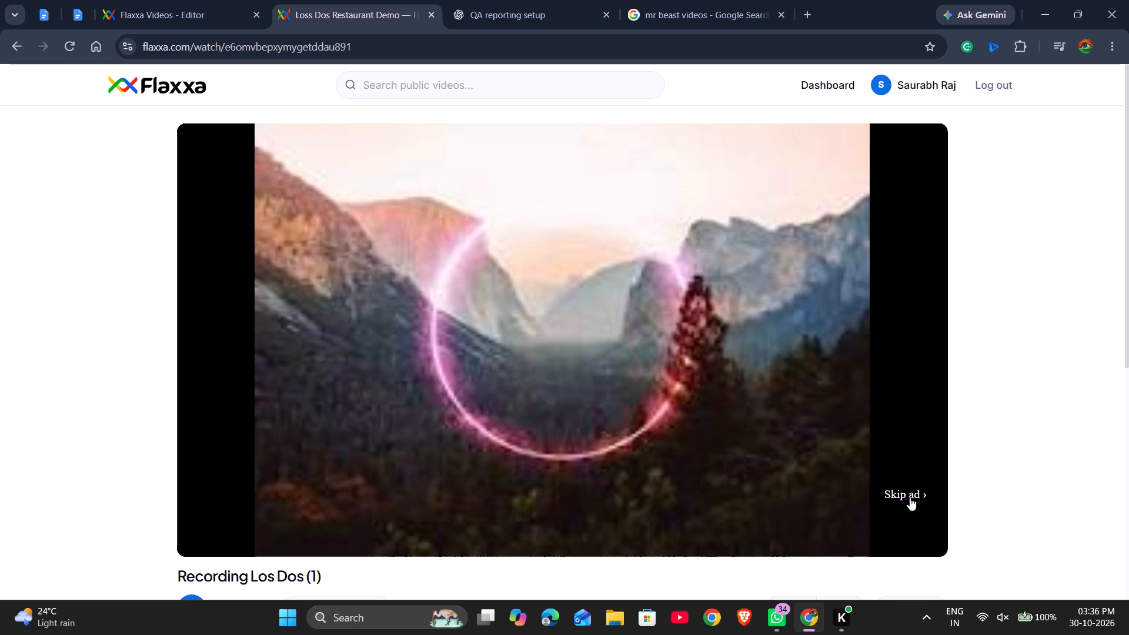
click(910, 497)
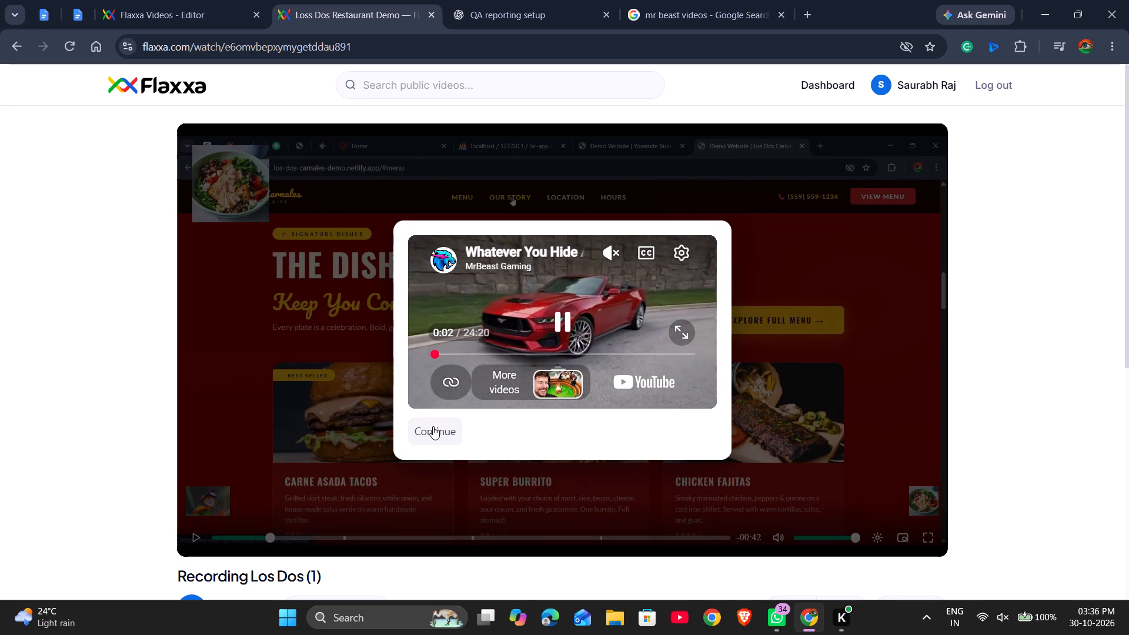
click(556, 309)
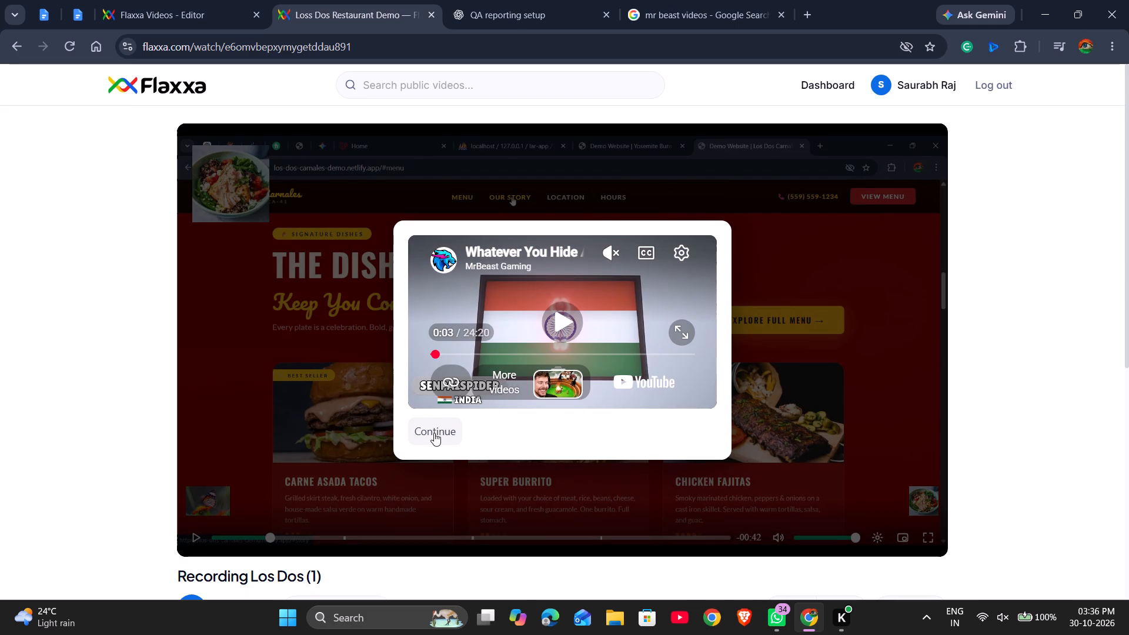
click(434, 433)
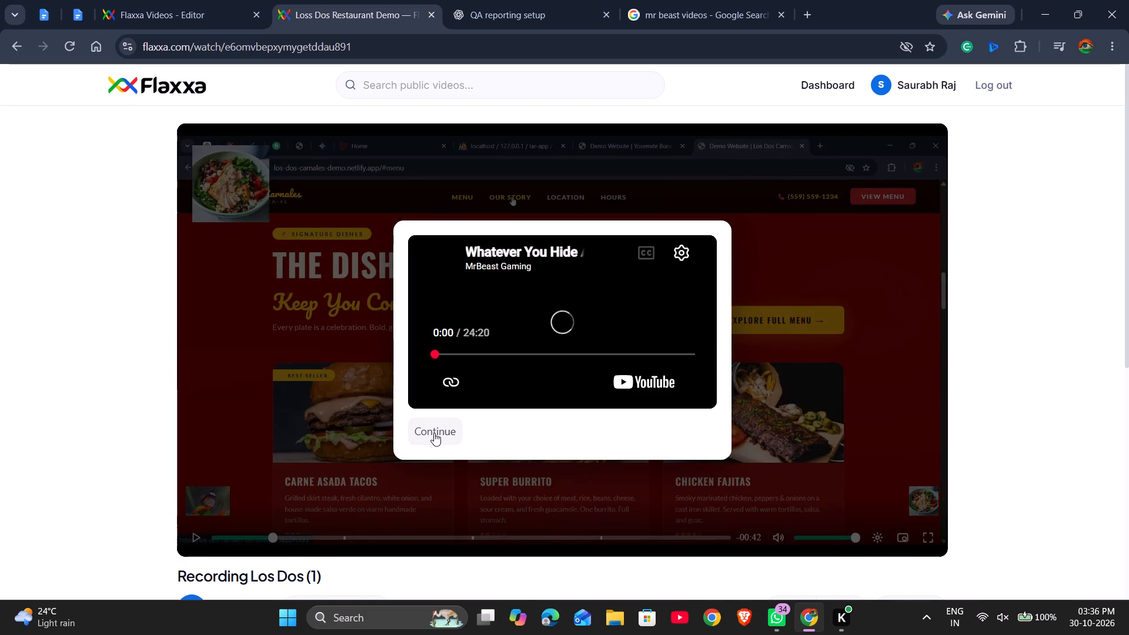
click(434, 433)
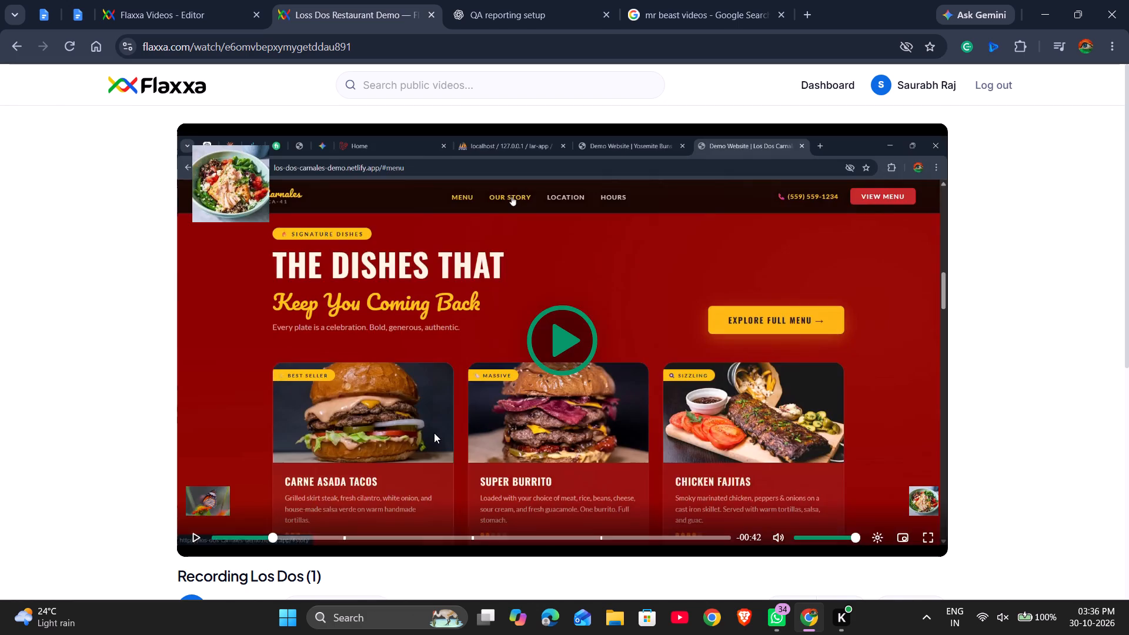
click(434, 433)
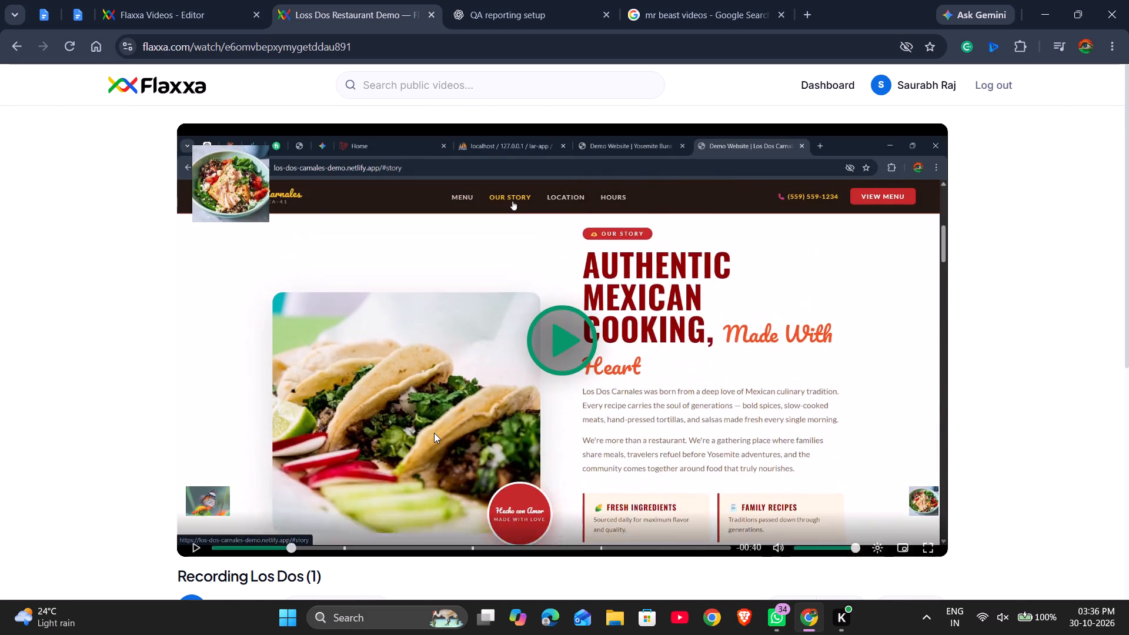
Rewind the video to its start, reload the watch page, replay past the ad and both video pop-ups, and pause playback.
drag(293, 534, 201, 538)
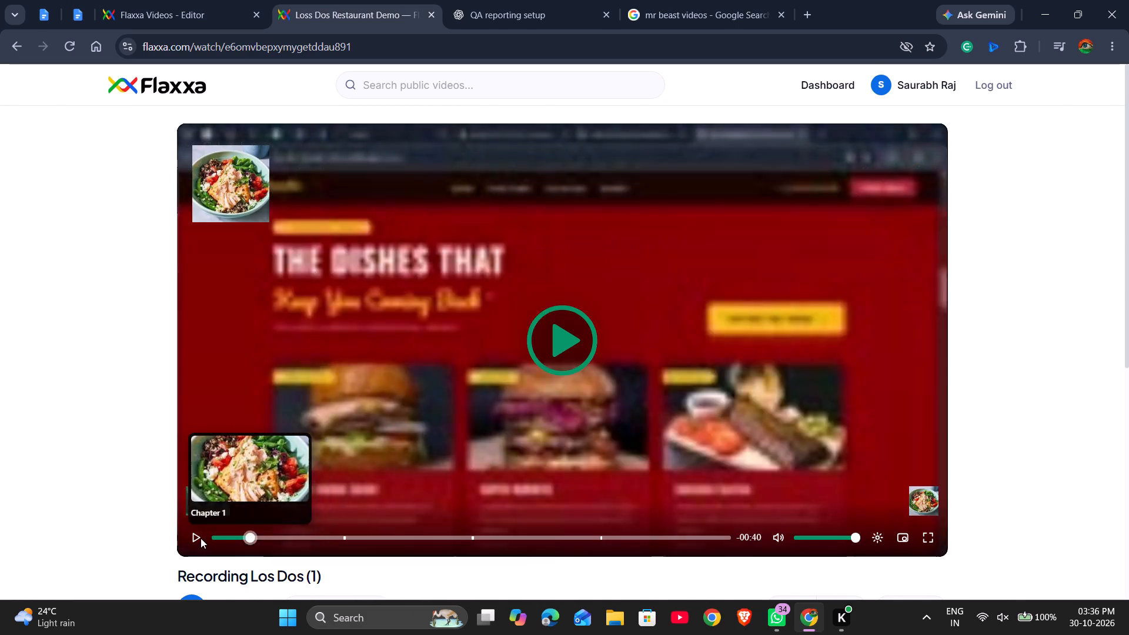
drag(201, 538, 198, 538)
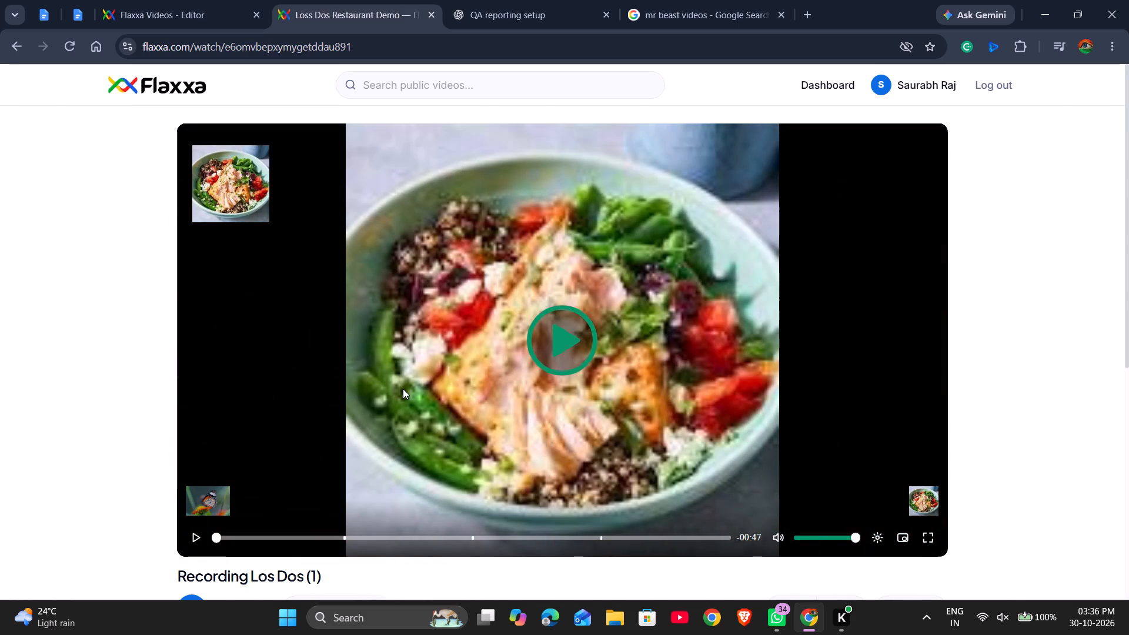
key(ctrl+r)
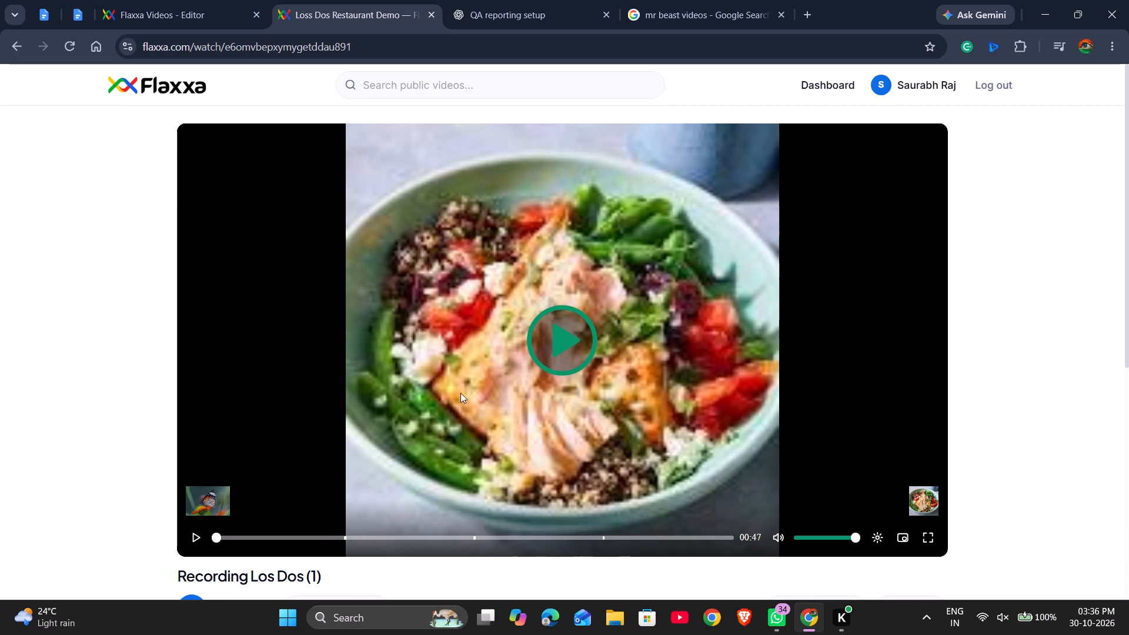
click(563, 340)
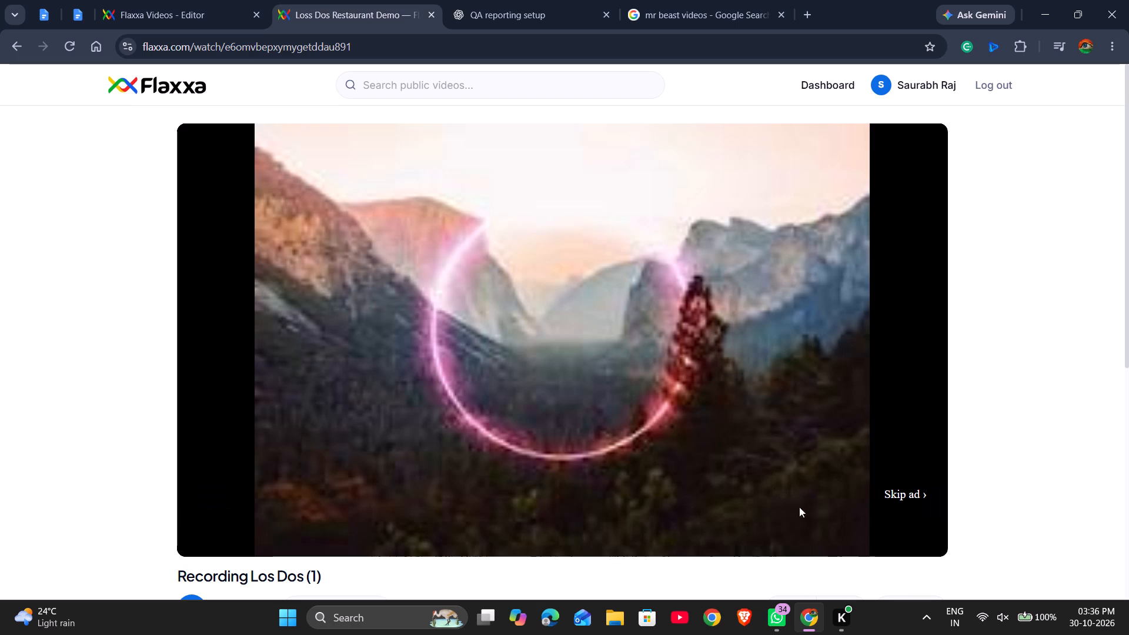
click(902, 489)
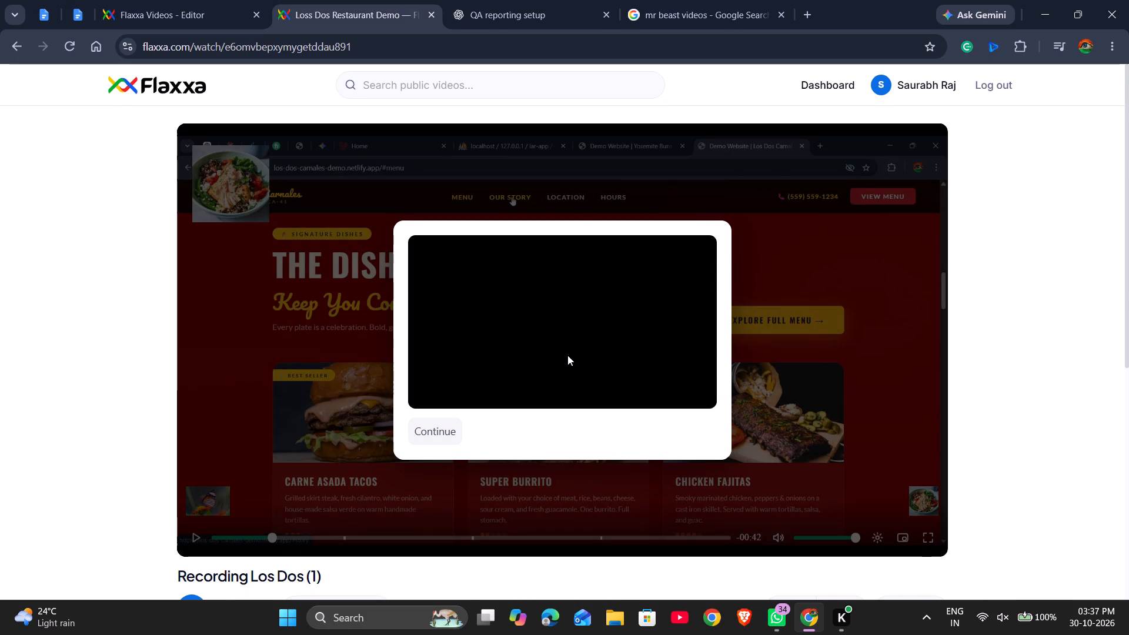
click(436, 427)
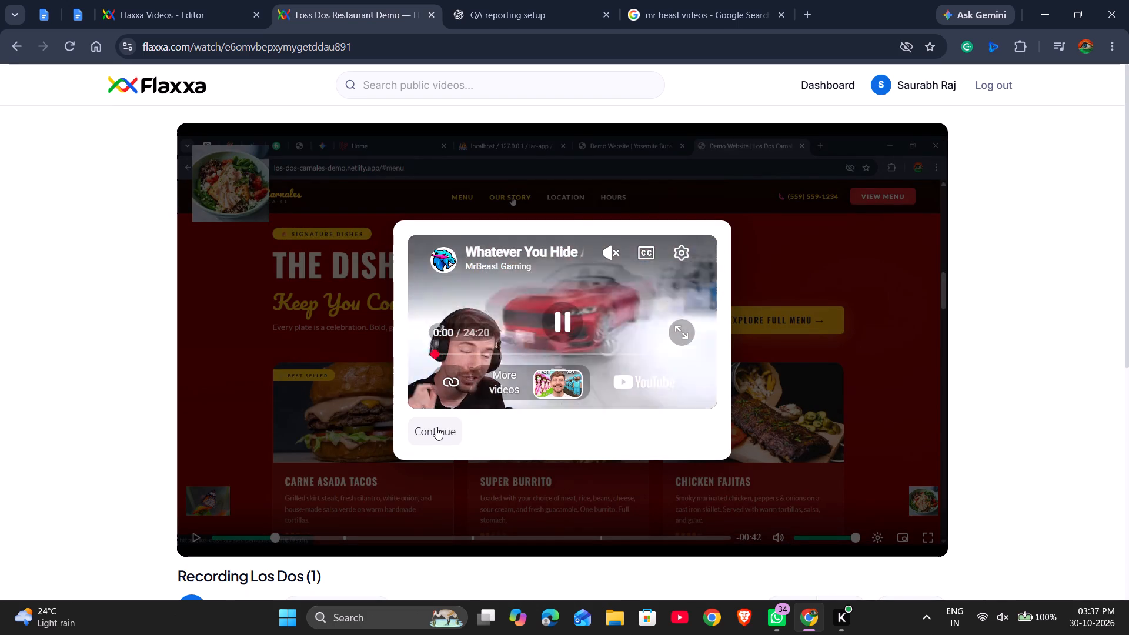
click(436, 427)
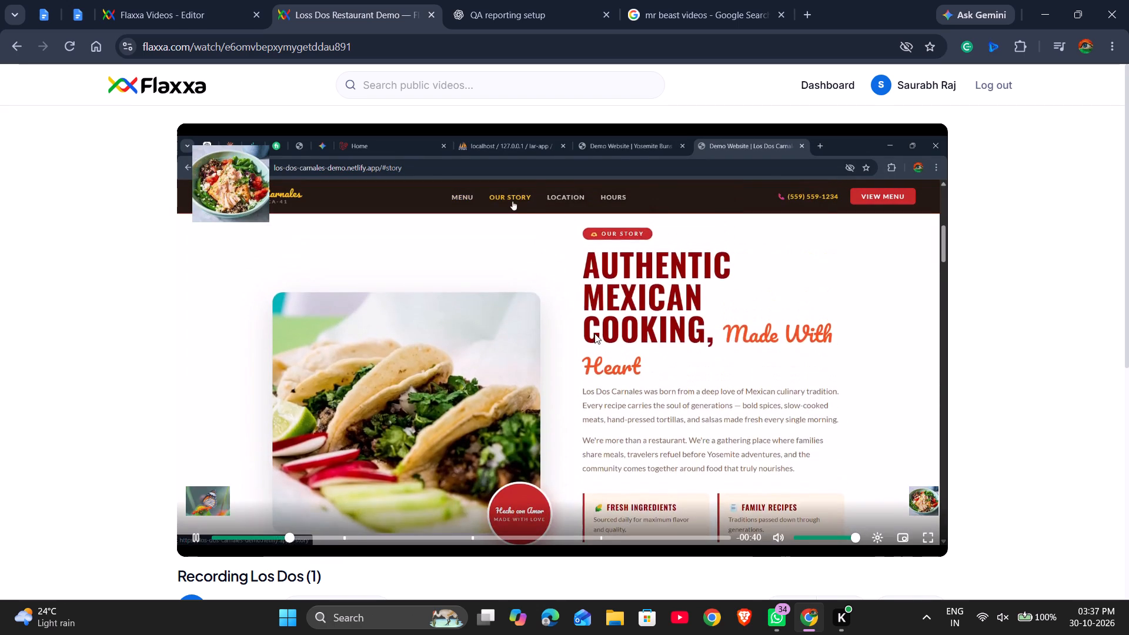
click(543, 334)
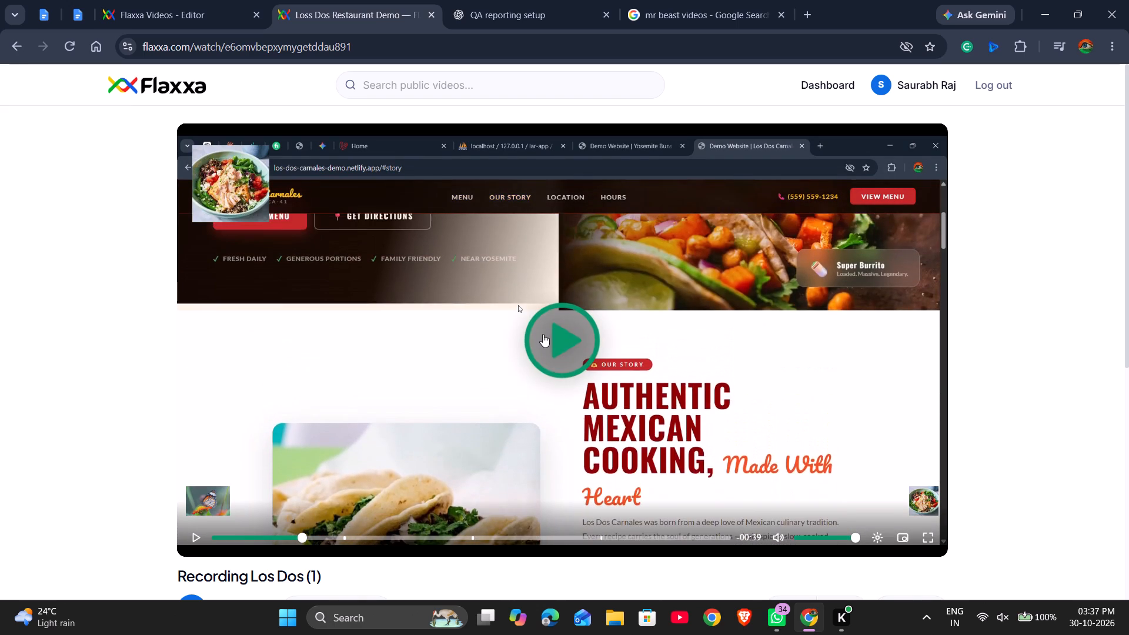
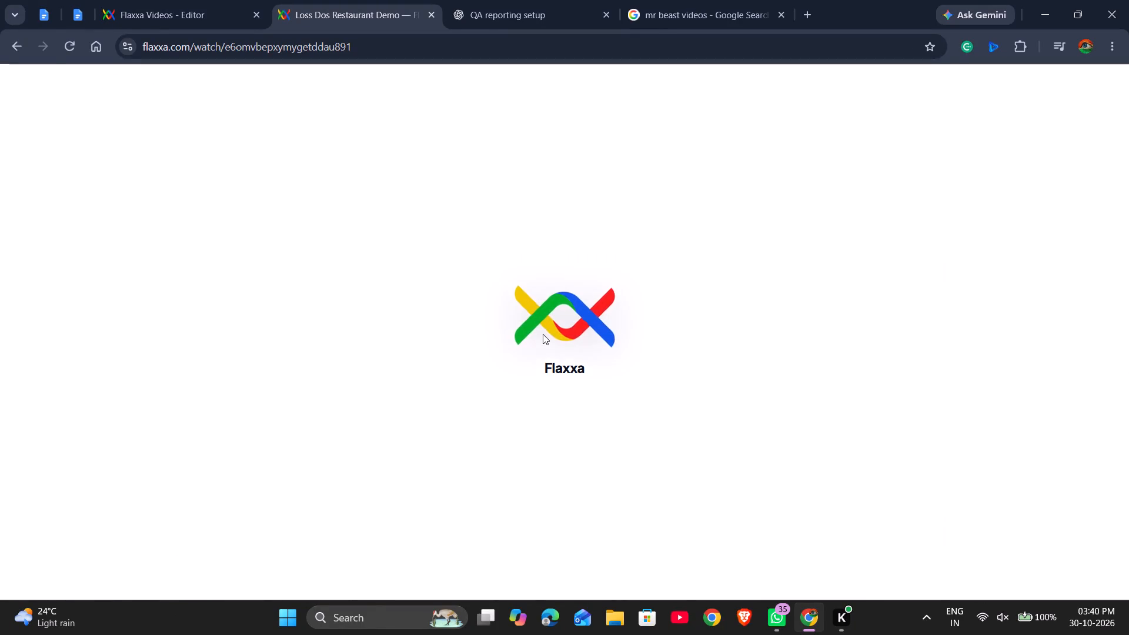
Replay Recording Los Dos (1) on its watch page past the ad and first video pop-up, then pause the second pop-up's video.
click(188, 0)
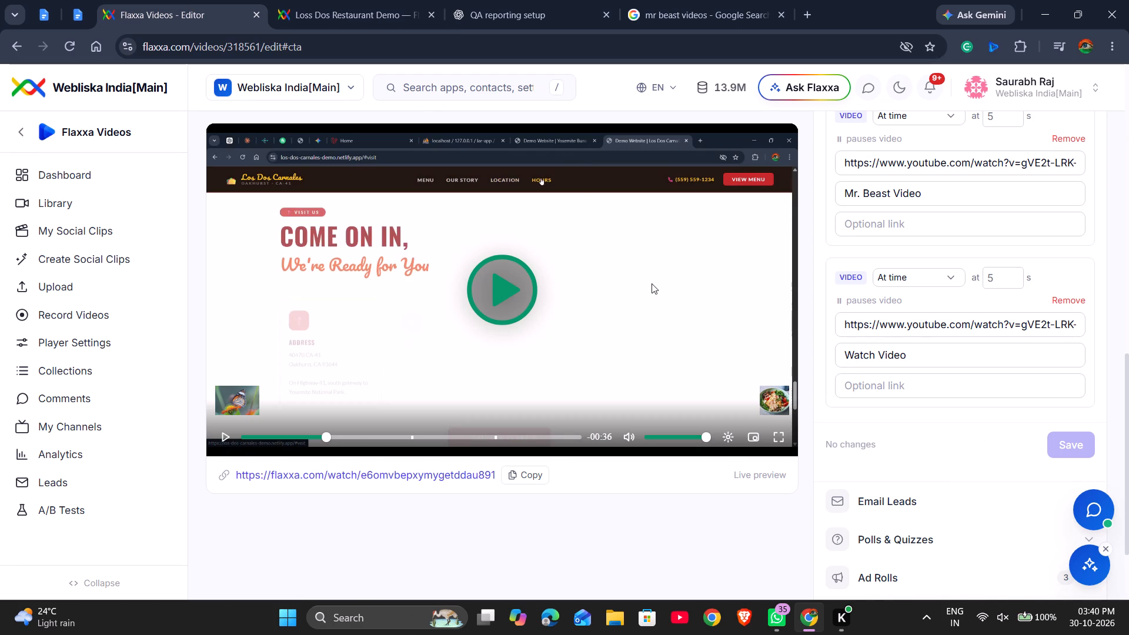
click(338, 6)
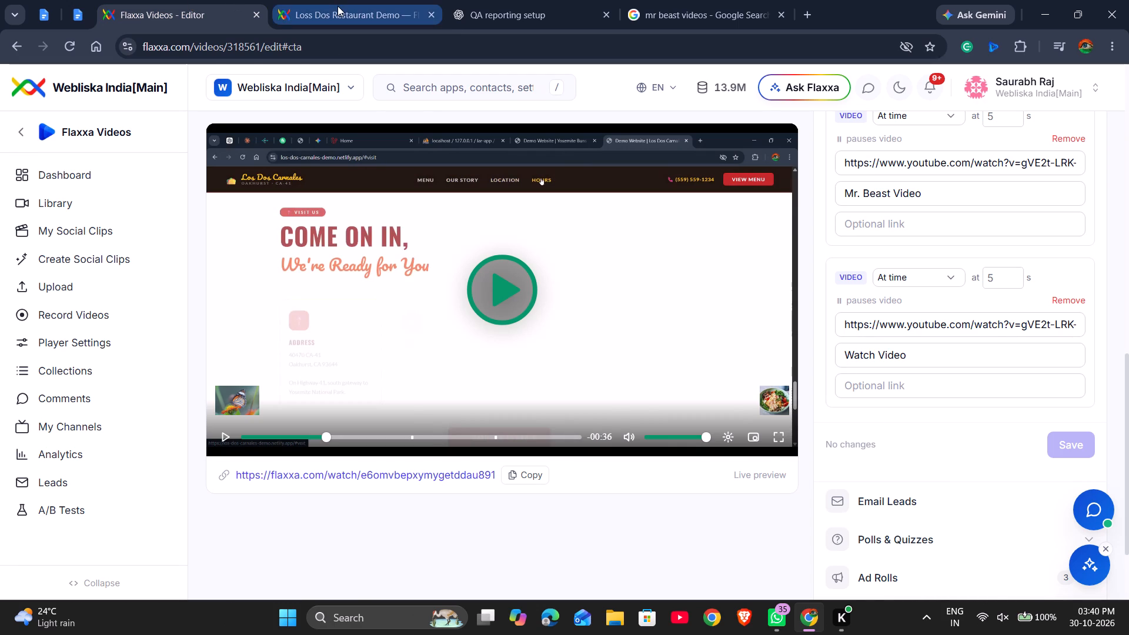
click(557, 344)
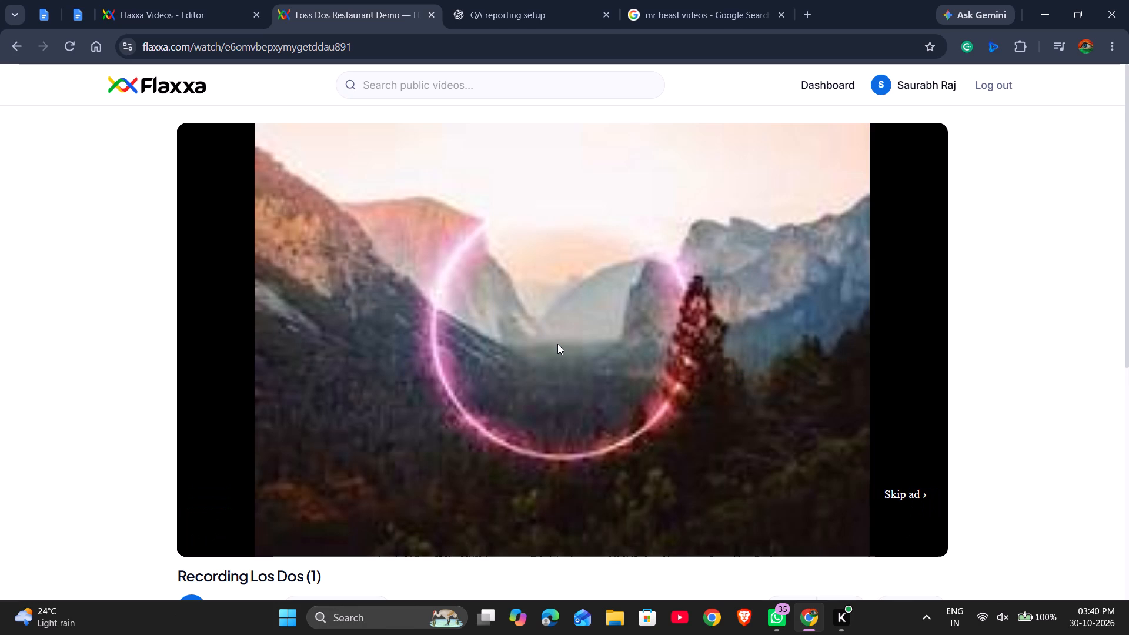
click(920, 493)
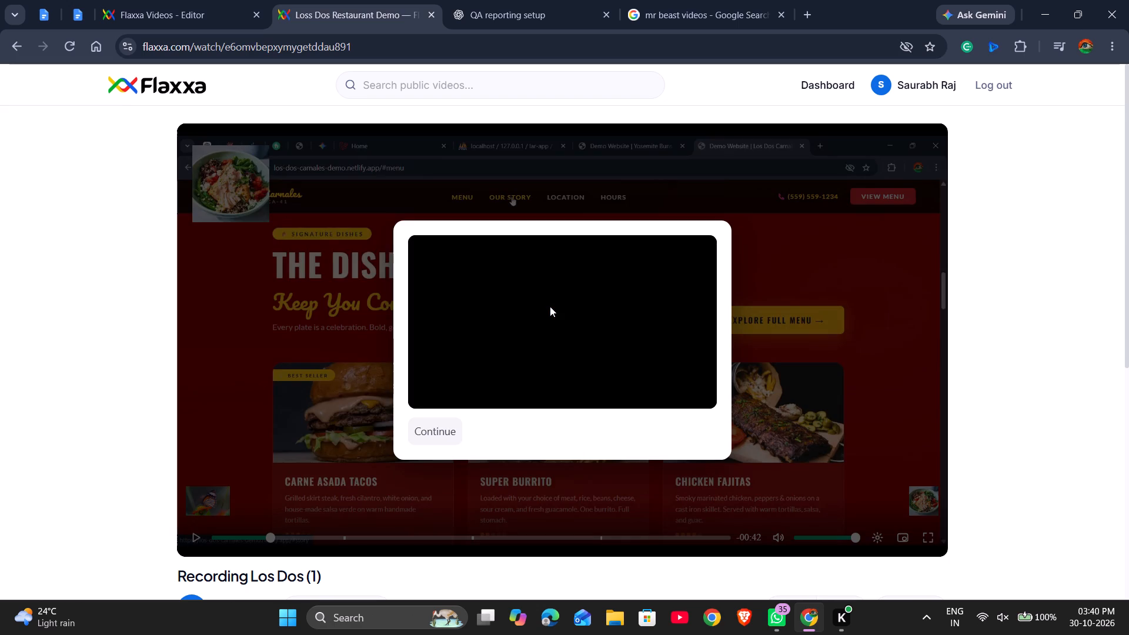
click(433, 432)
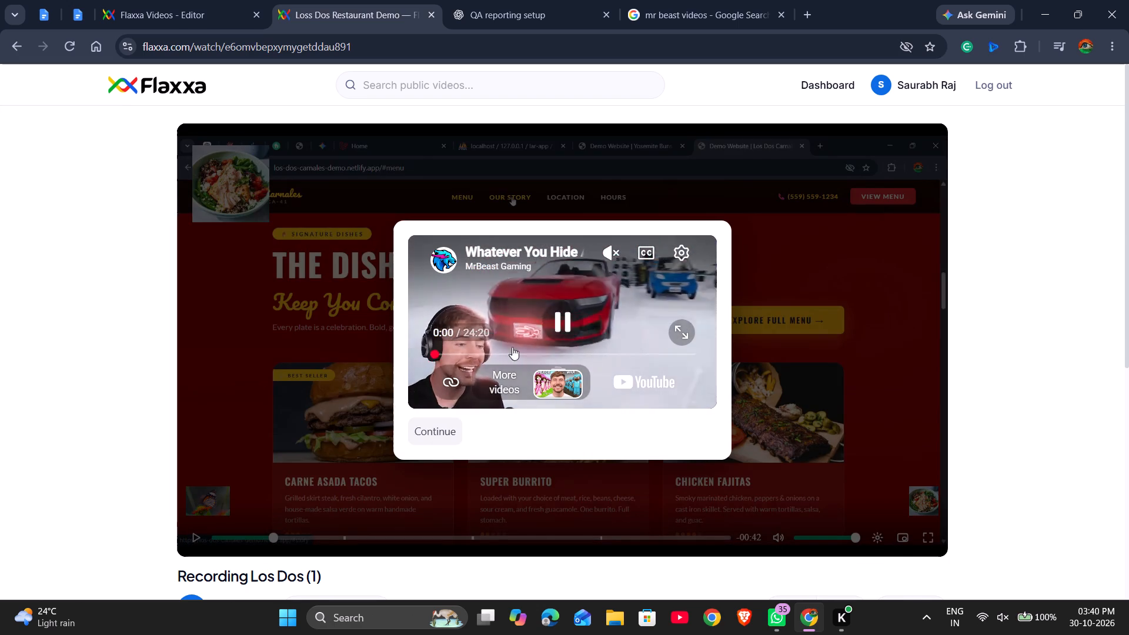
click(559, 316)
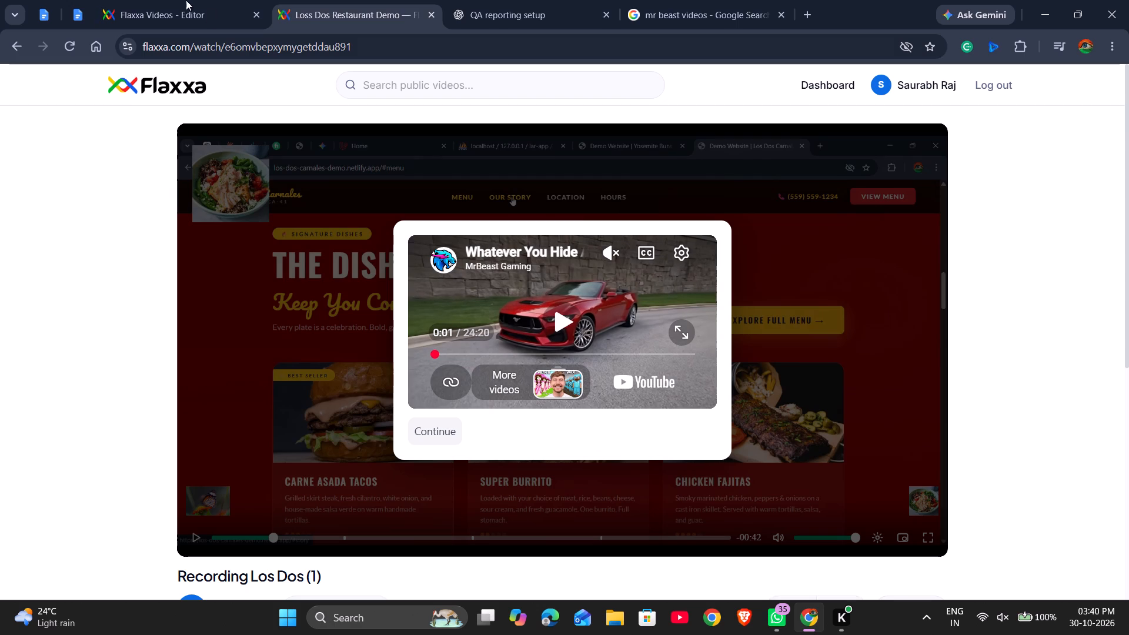
Reload the video editor, remove the "Watch Video" call-to-action set at 5 s, and save the change.
click(175, 1)
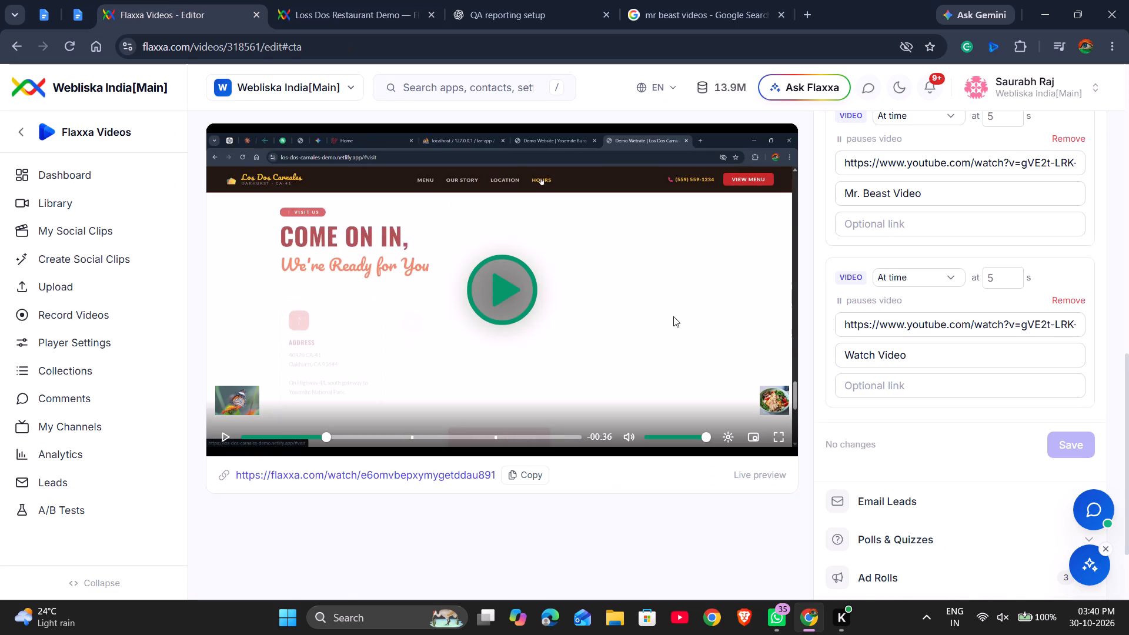
key(ctrl+r)
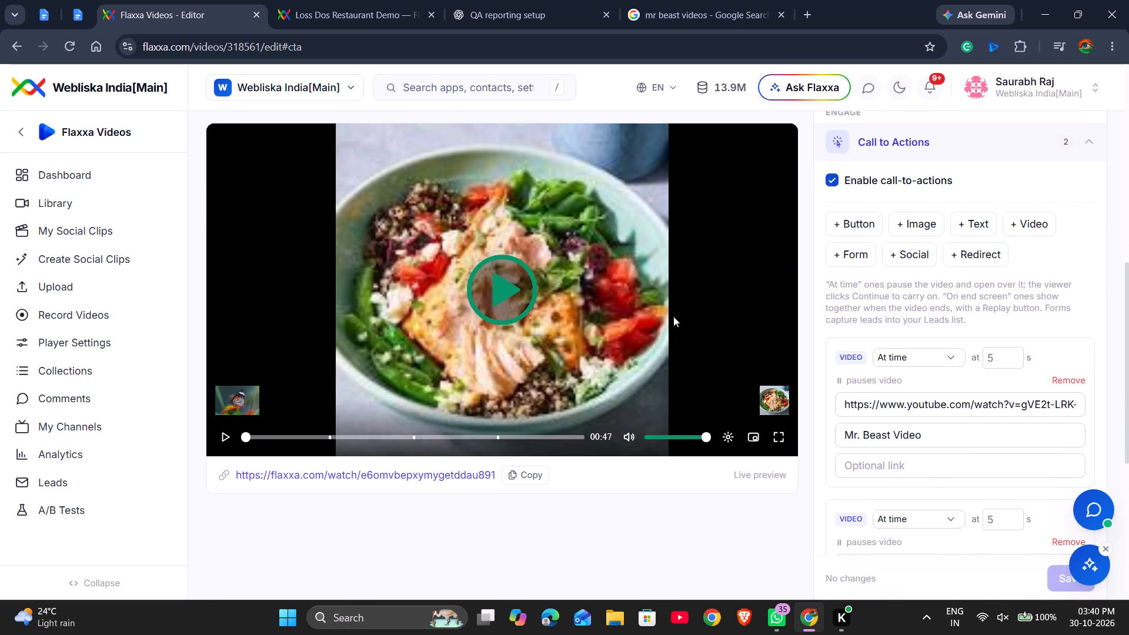
scroll(923, 454, down, 3)
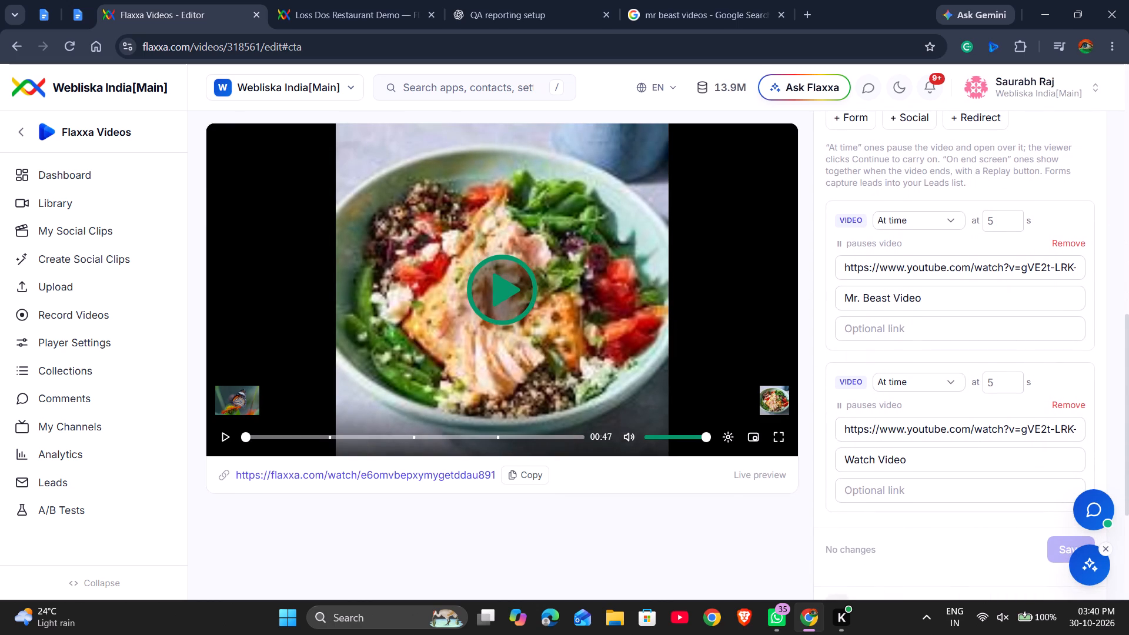
click(1066, 403)
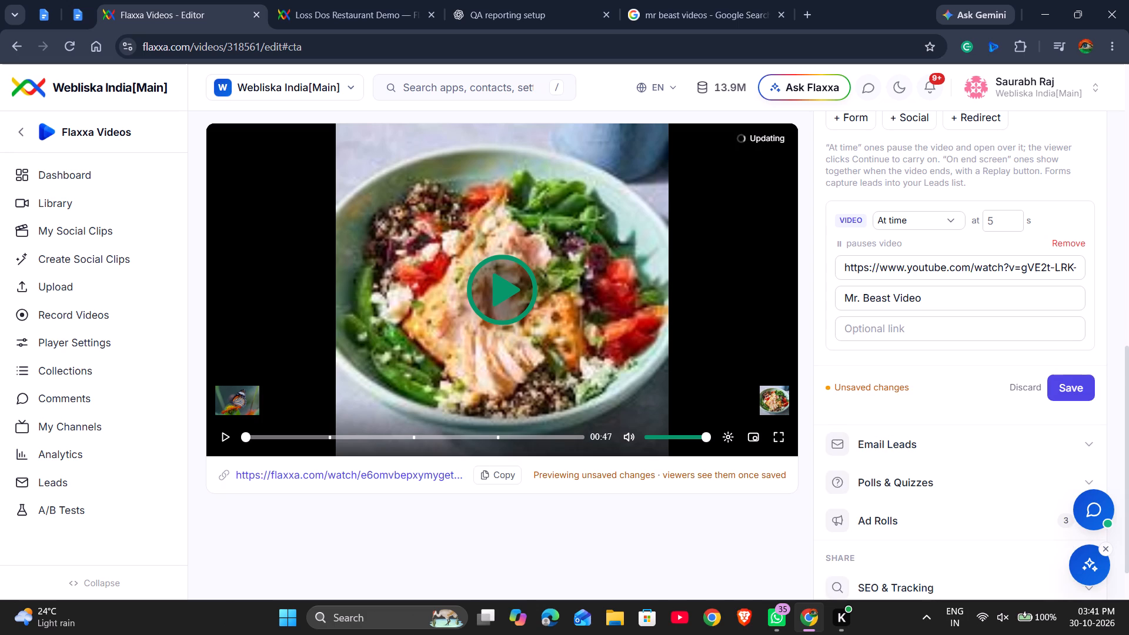
scroll(984, 339, up, 1)
click(1053, 482)
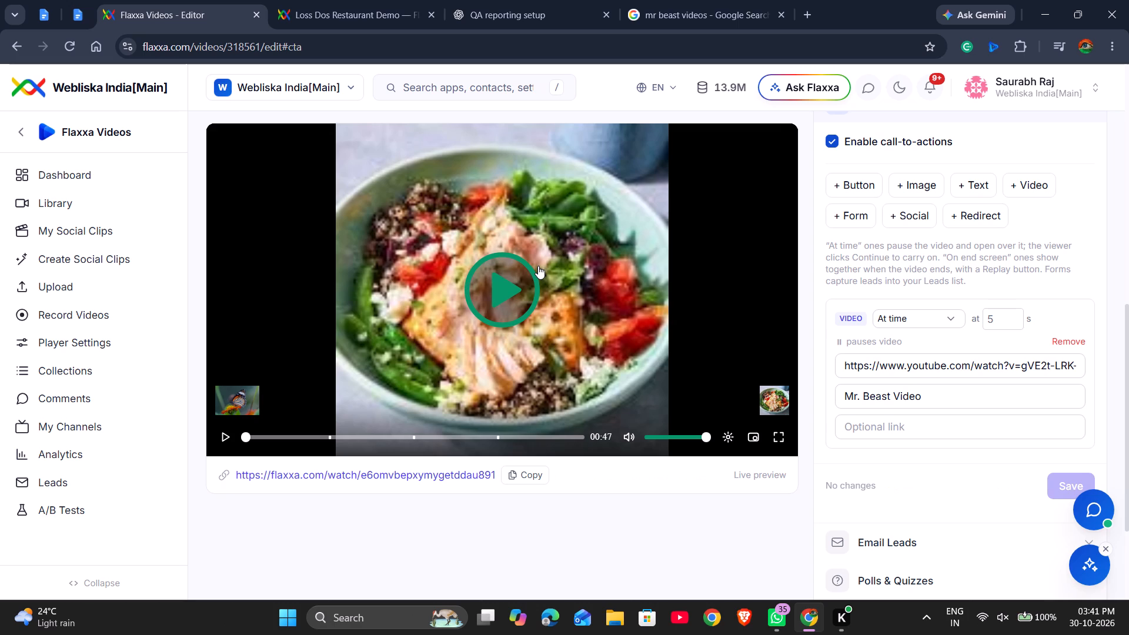
Reload the public watch page, play past the ad and the remaining video pop-up, and pause the main video.
click(365, 14)
key(ctrl+r)
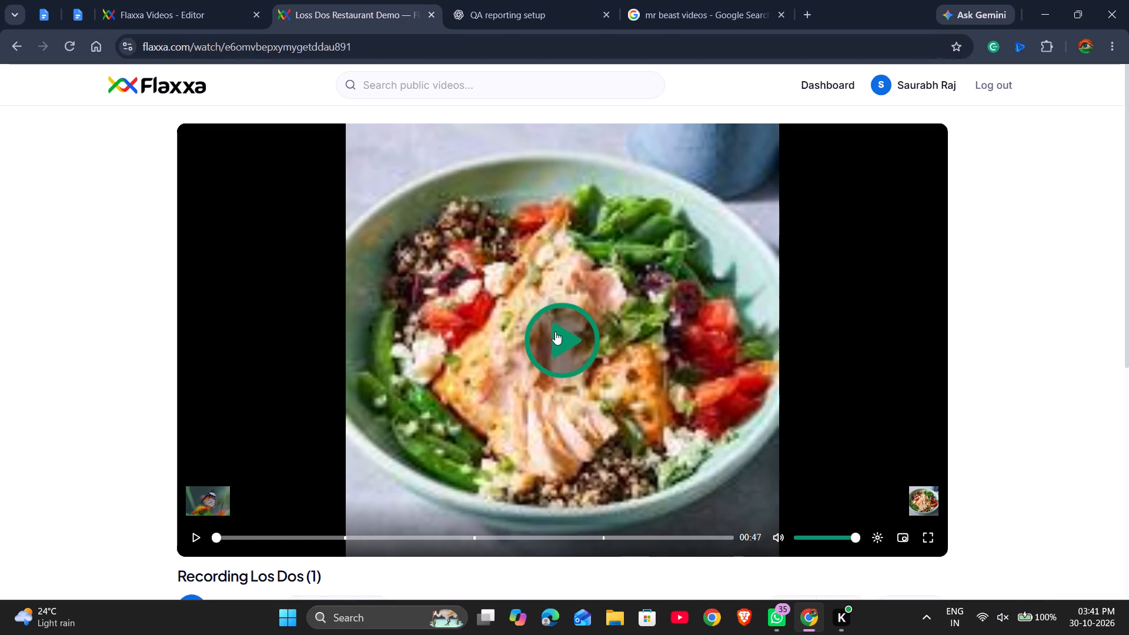
click(555, 332)
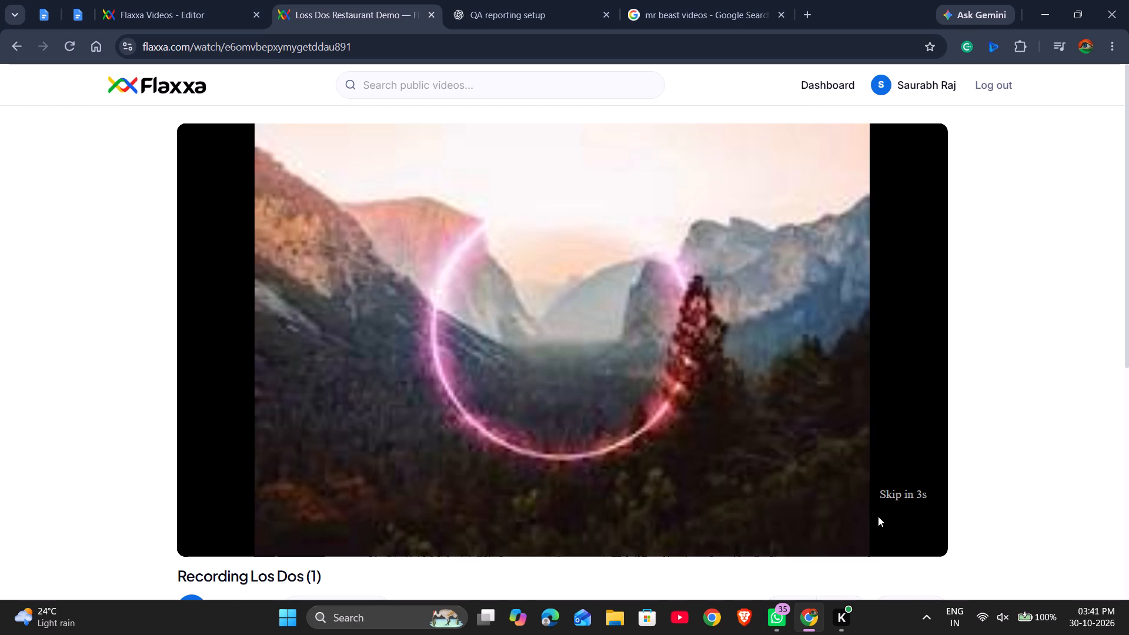
click(913, 489)
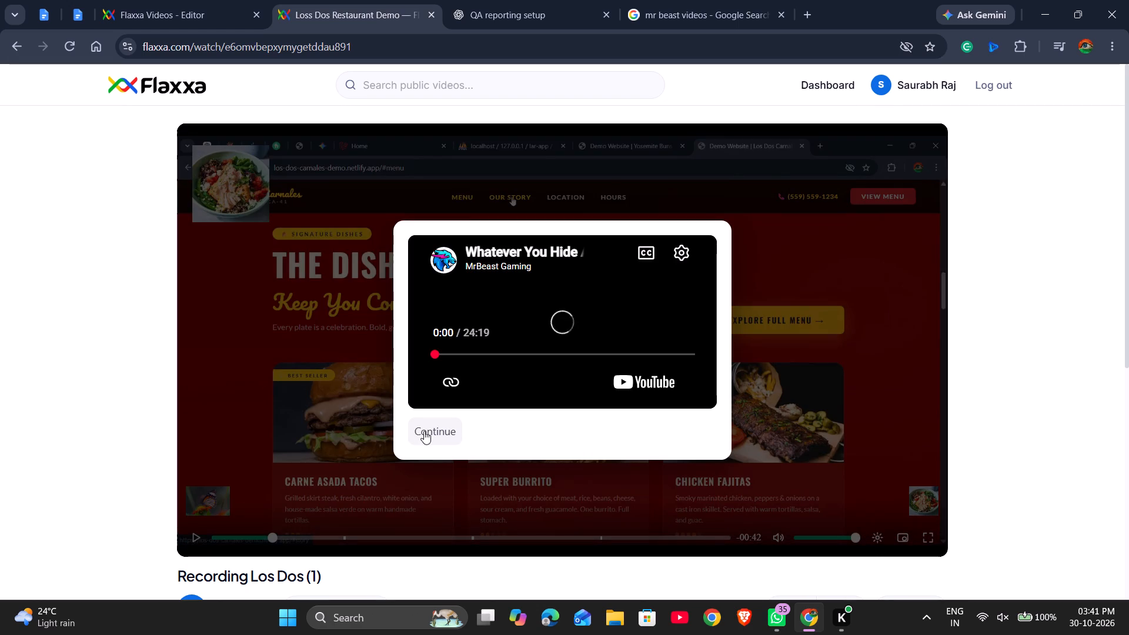
click(427, 432)
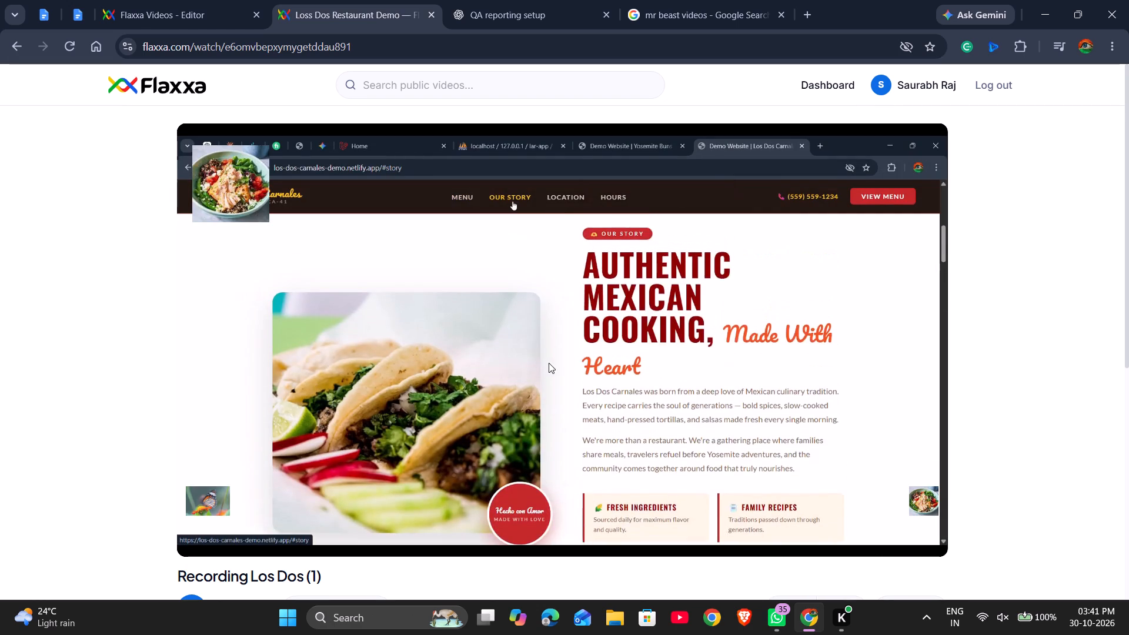
click(577, 349)
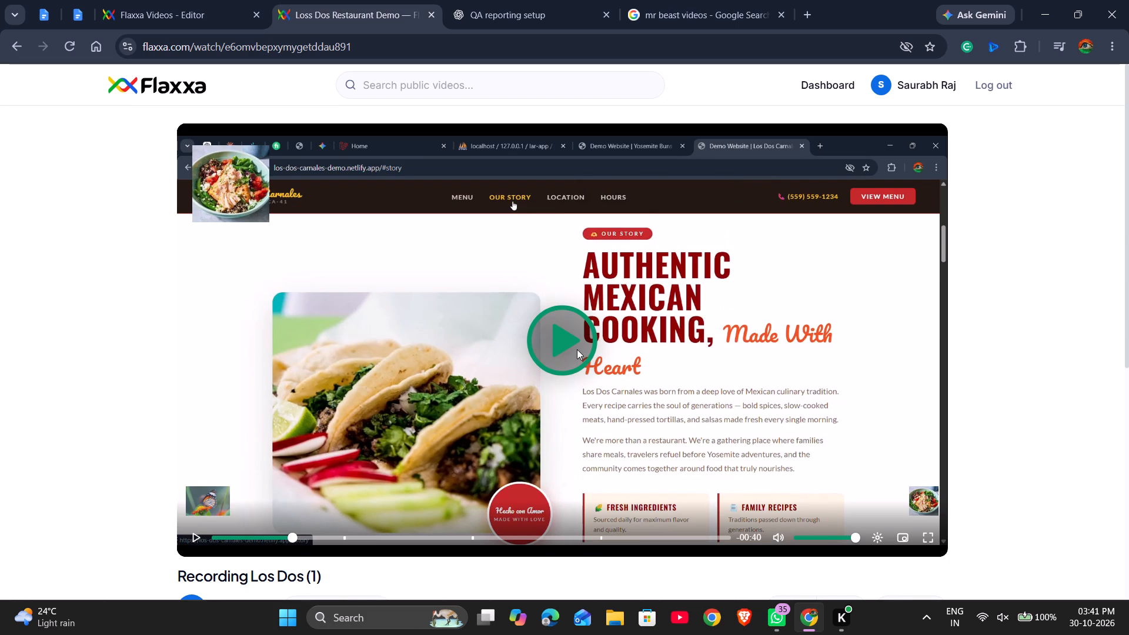
Review the Flaxxa Videos – Bug Report document from the YouTube video CTA issue through BUG-20 to SUGGESTION-02.
click(228, 0)
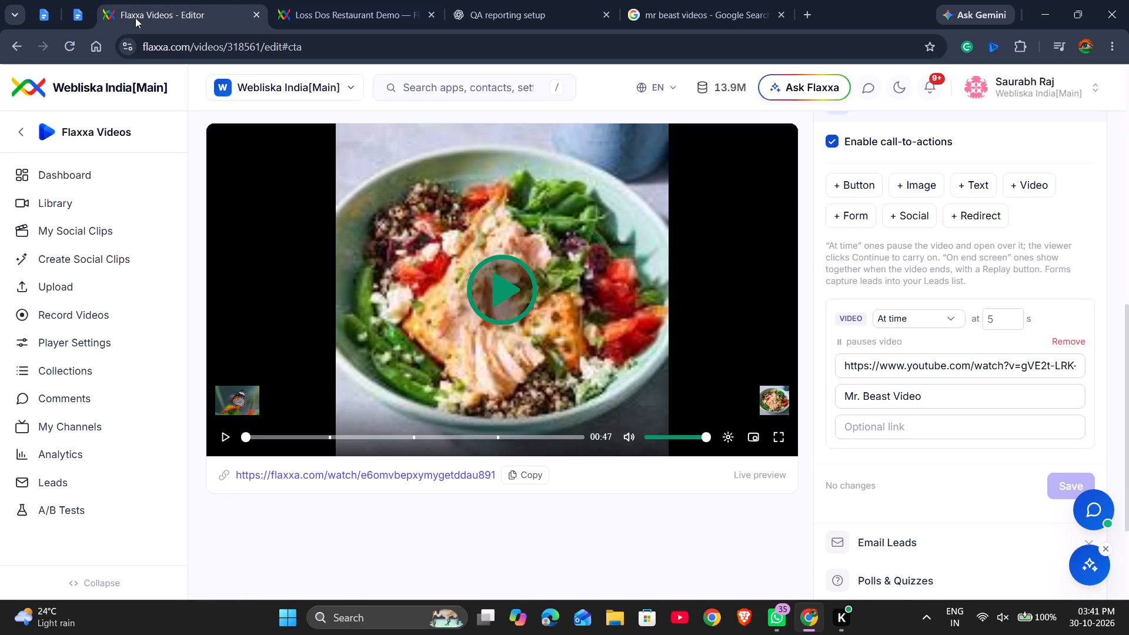
click(90, 16)
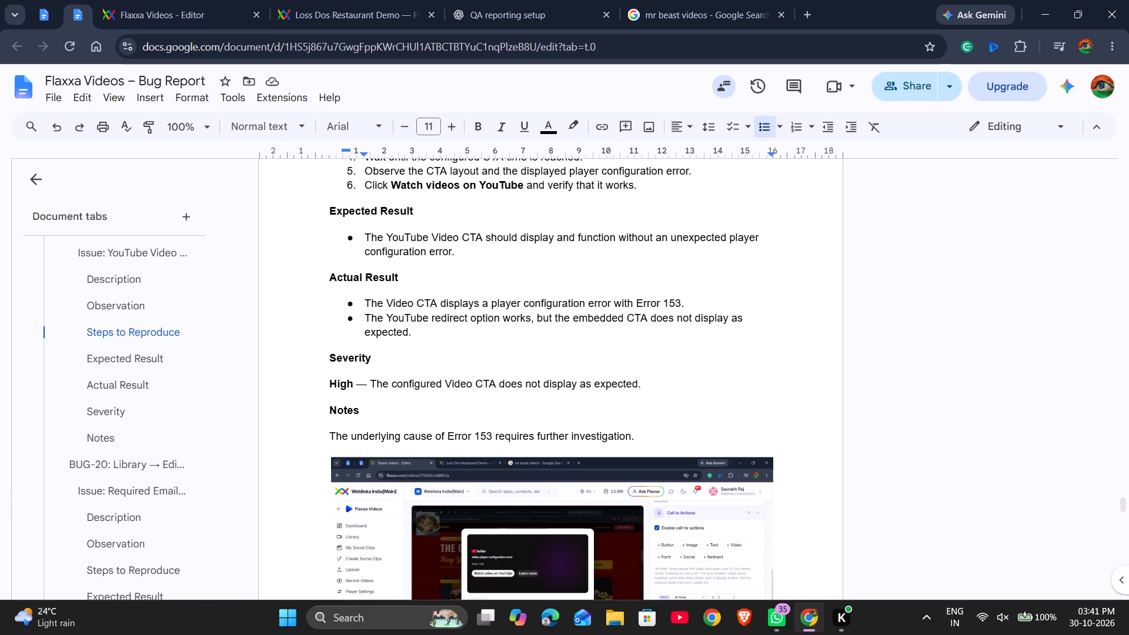
scroll(433, 264, down, 3)
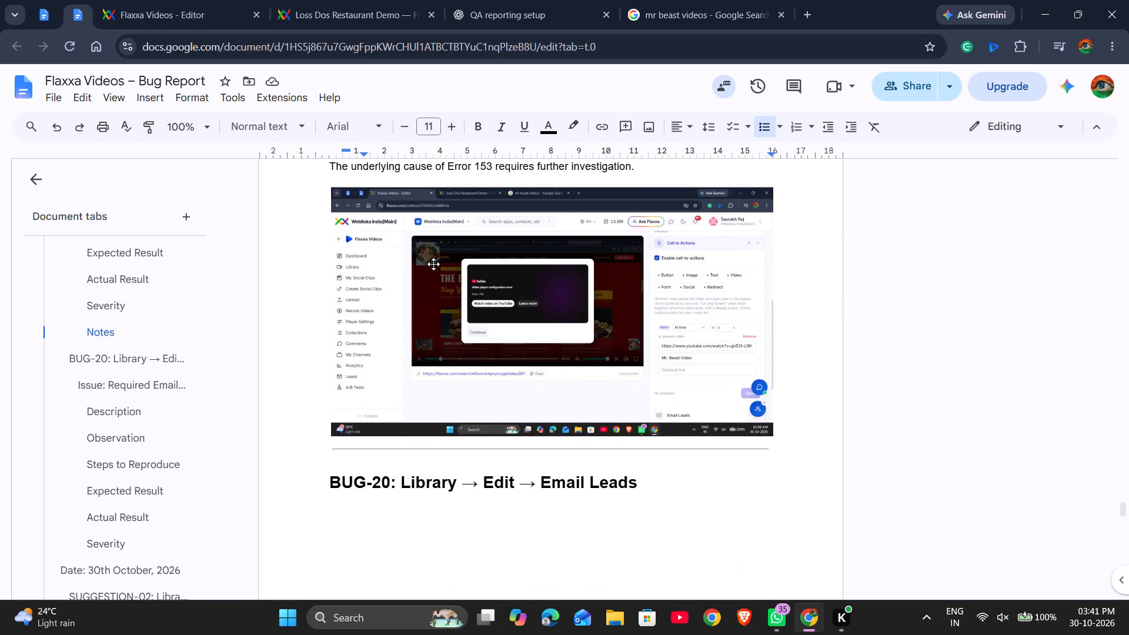
scroll(433, 264, down, 4)
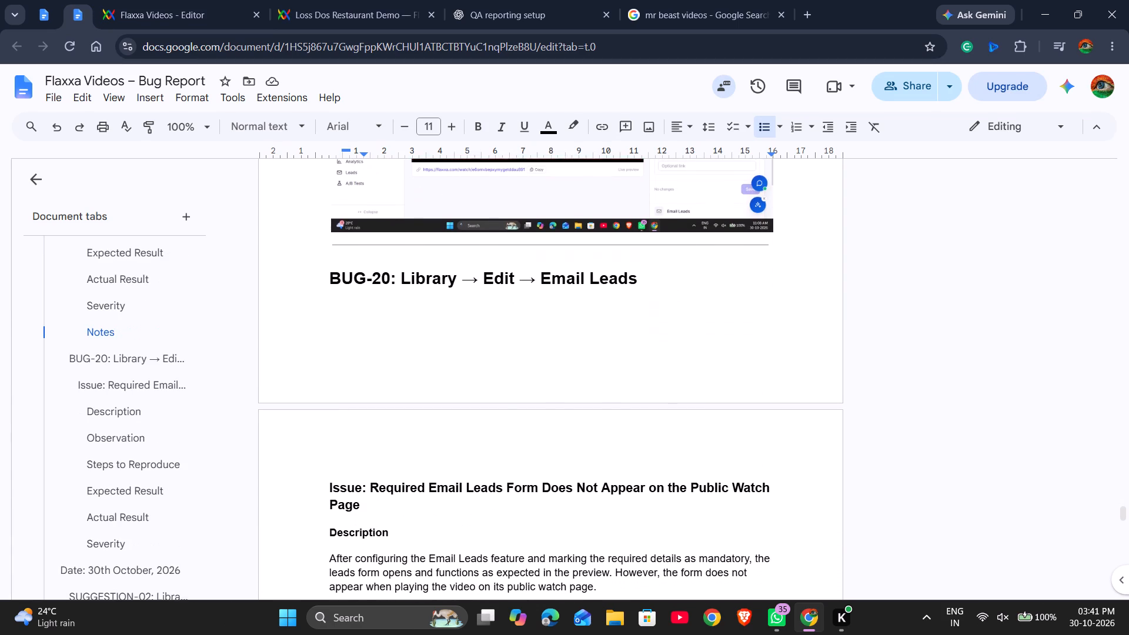
scroll(433, 264, down, 6)
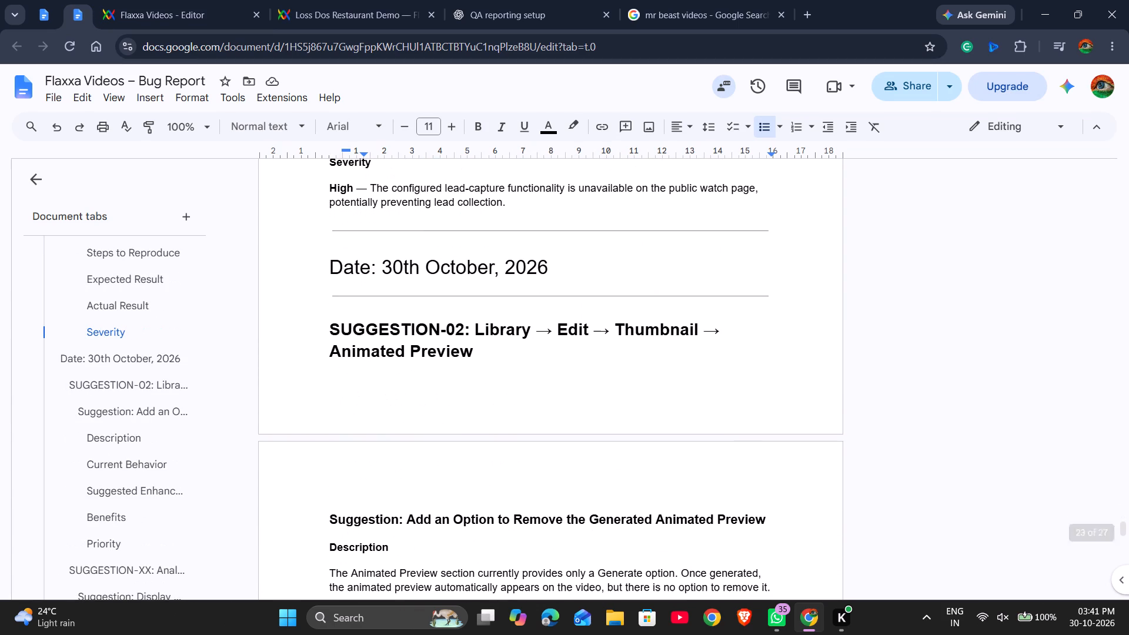
scroll(433, 264, down, 2)
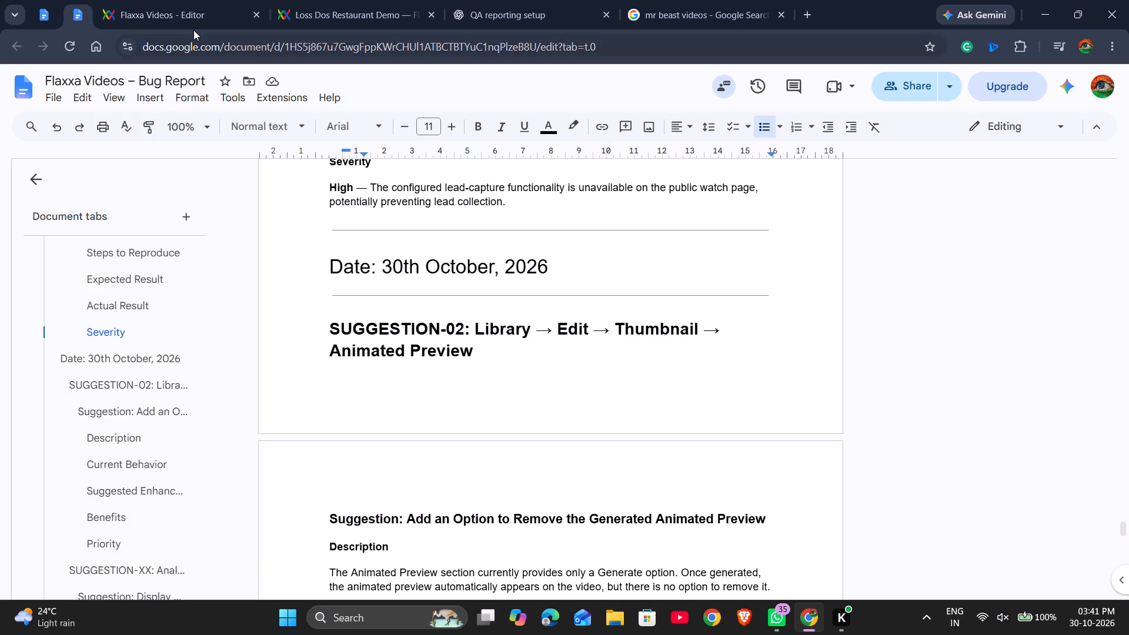
Return to the video editor, collapse Call to Actions, and upload settings.svg as the Settings control icon in Player Controls.
click(193, 30)
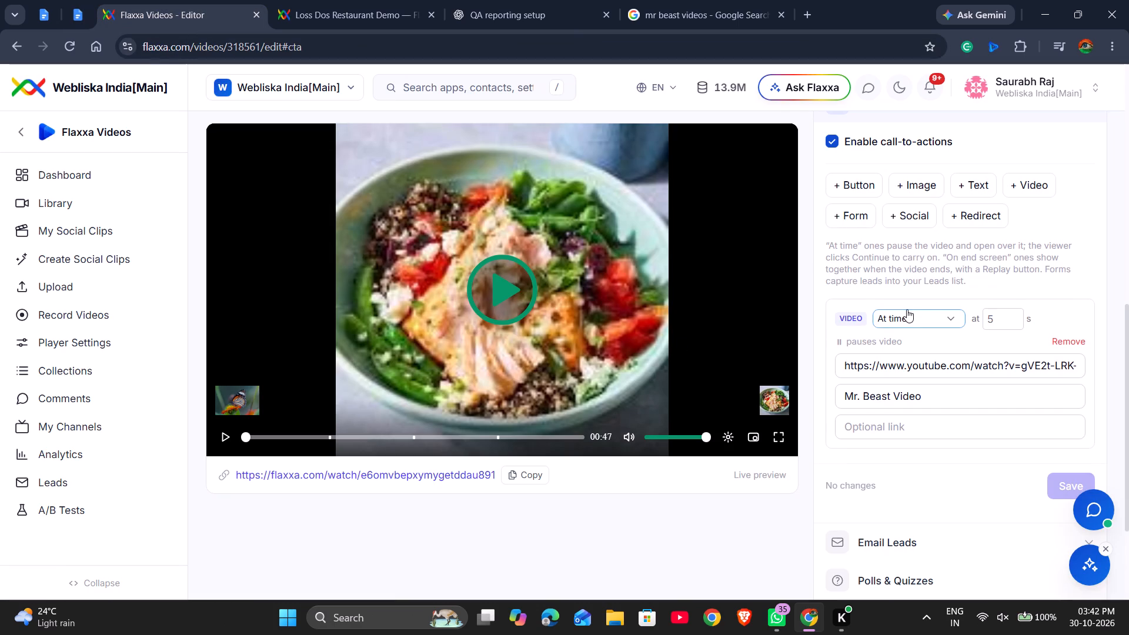
scroll(907, 309, up, 1)
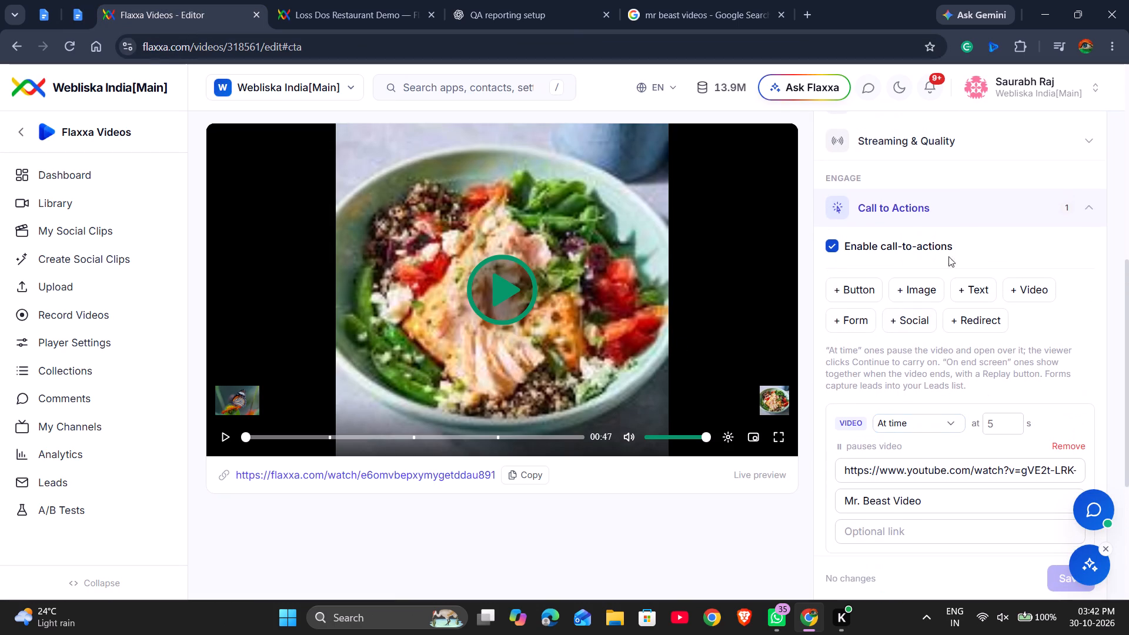
click(1019, 201)
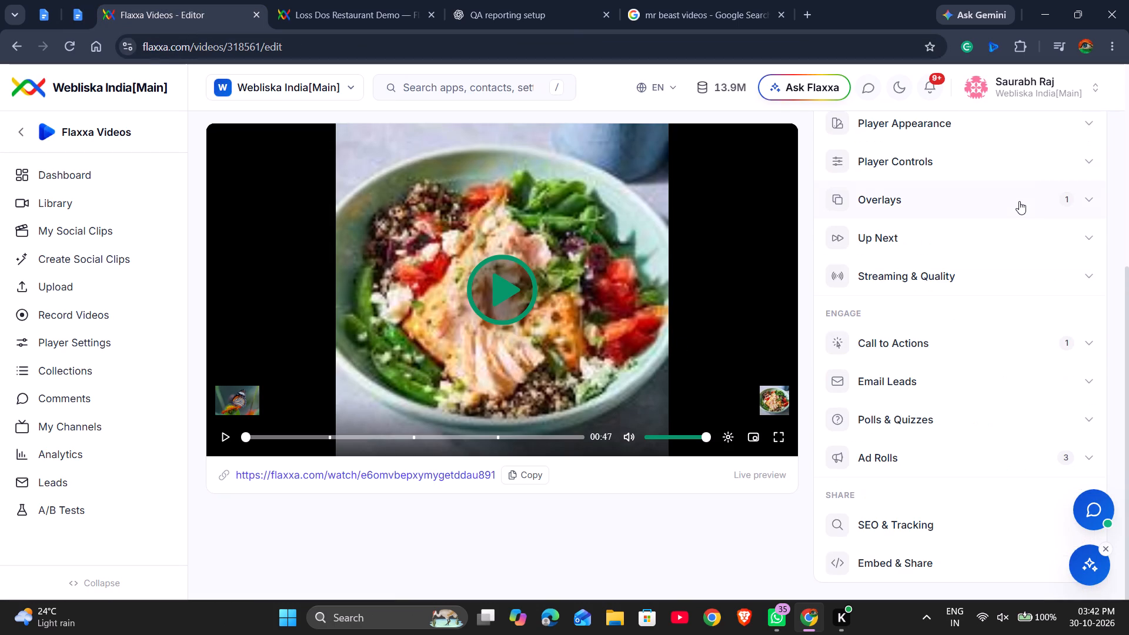
scroll(959, 350, up, 1)
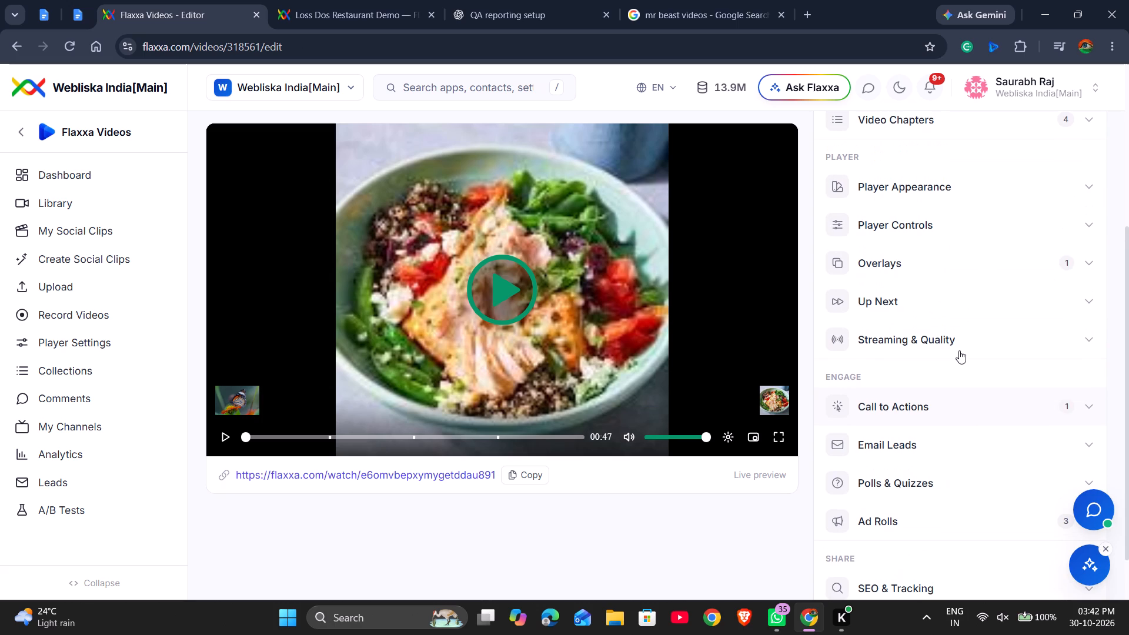
scroll(959, 350, up, 3)
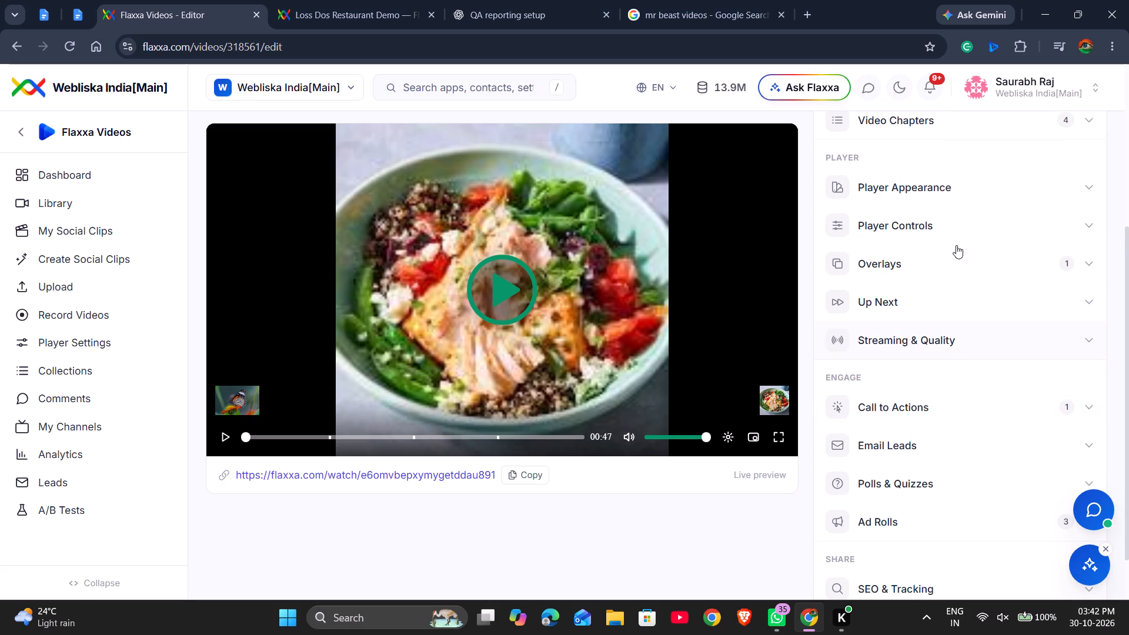
click(970, 224)
scroll(928, 373, down, 1)
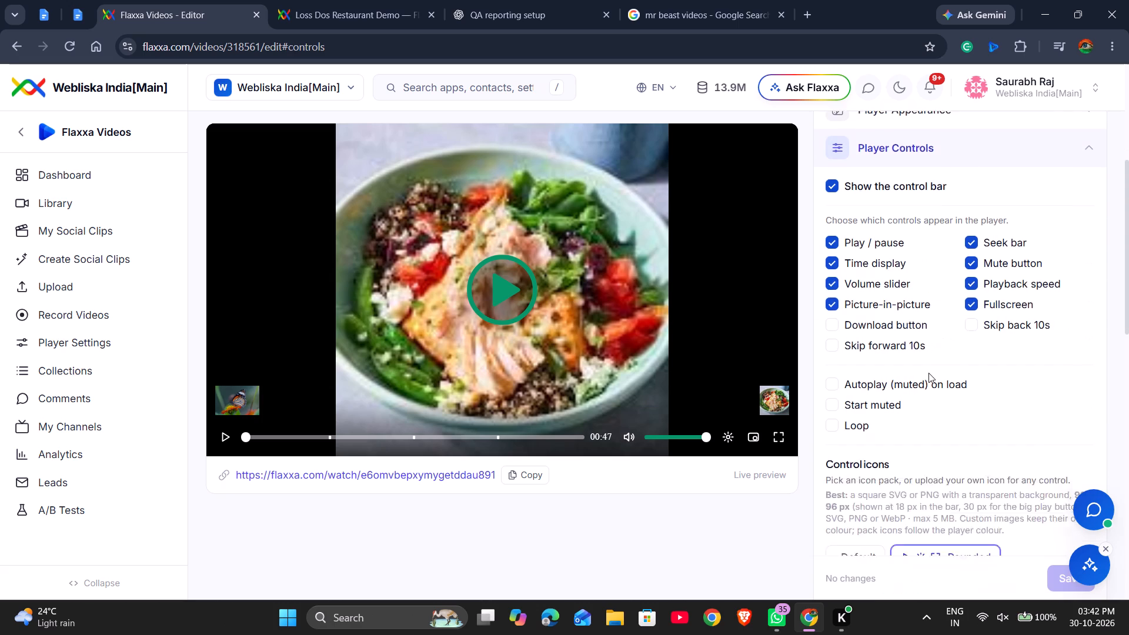
scroll(928, 373, down, 6)
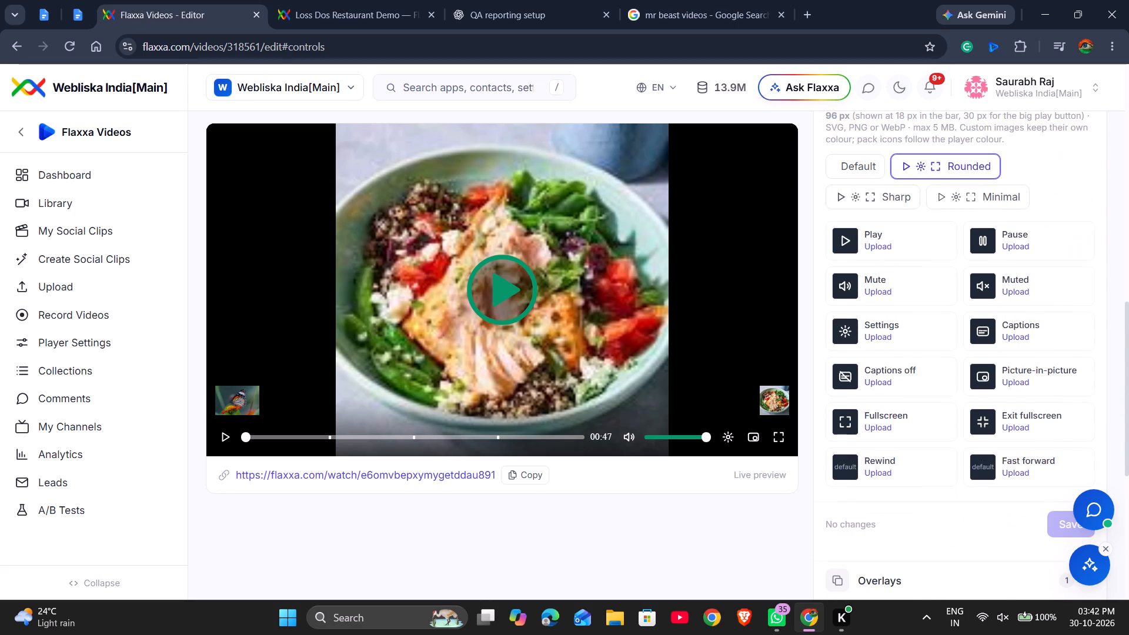
click(878, 340)
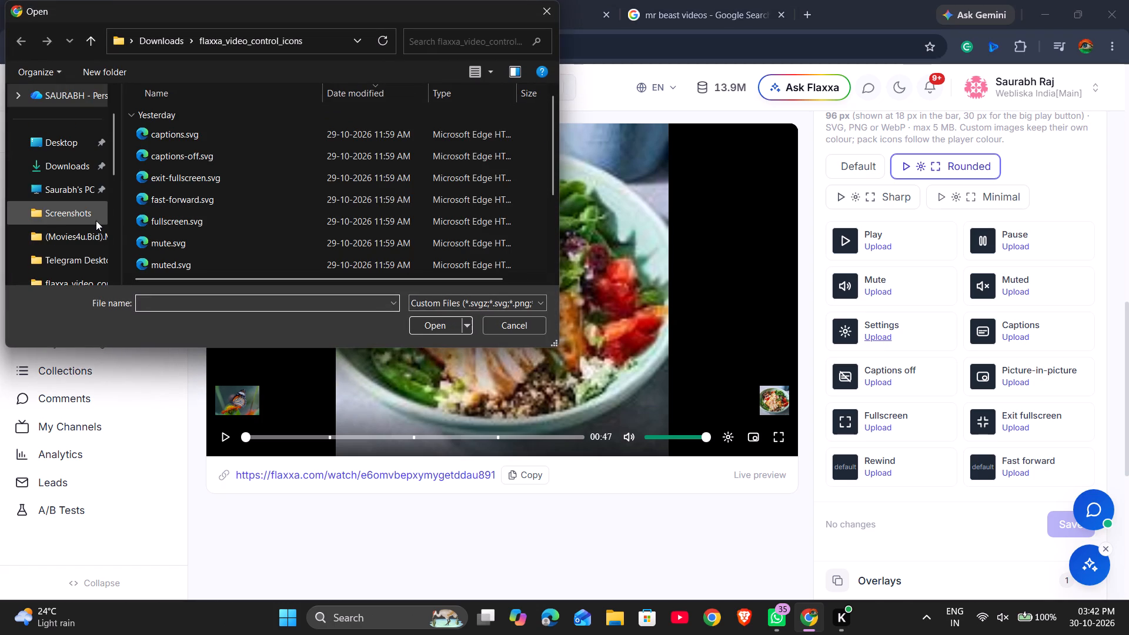
scroll(165, 273, down, 5)
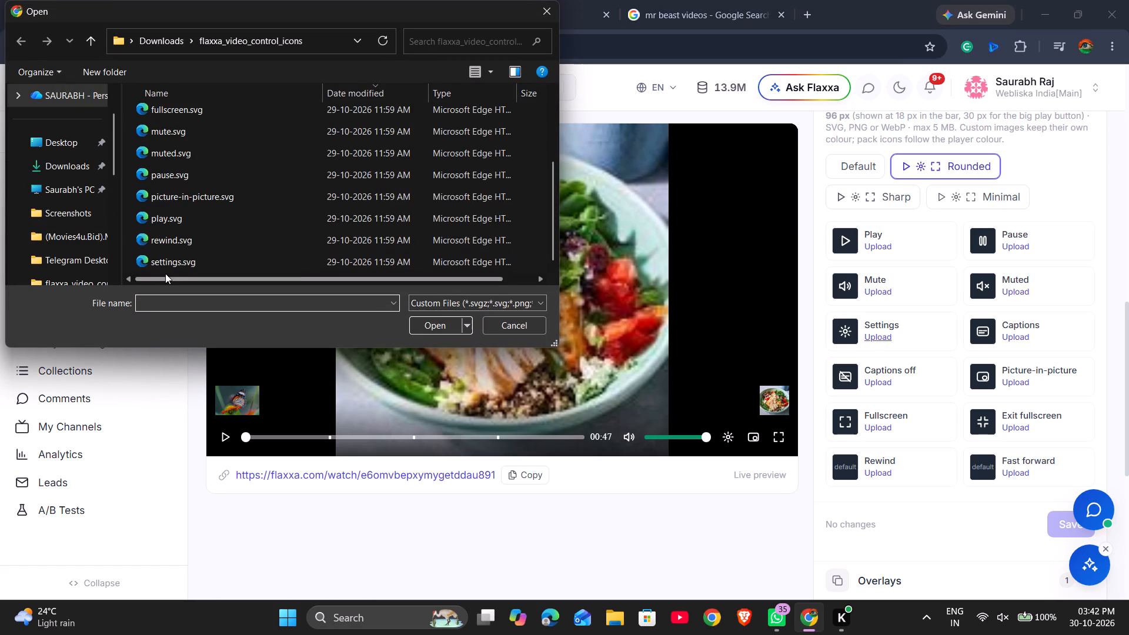
click(187, 266)
click(436, 325)
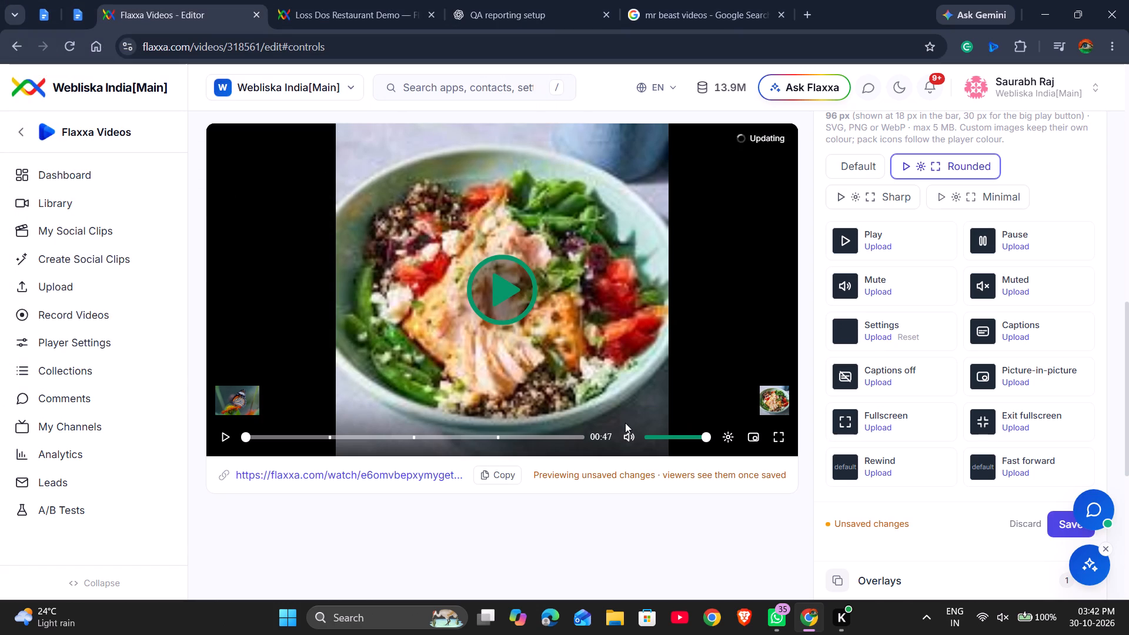
Test the custom Settings icon in the live preview by repeatedly opening and closing its quality and speed options.
click(729, 432)
click(729, 432)
click(729, 432)
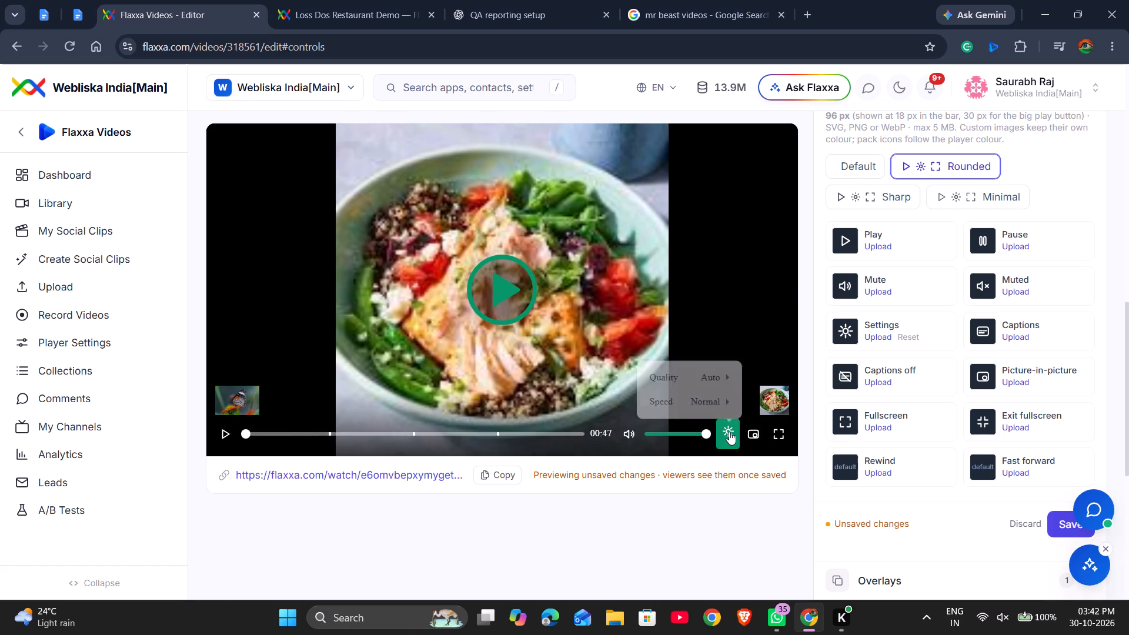
click(729, 432)
click(727, 445)
click(727, 445)
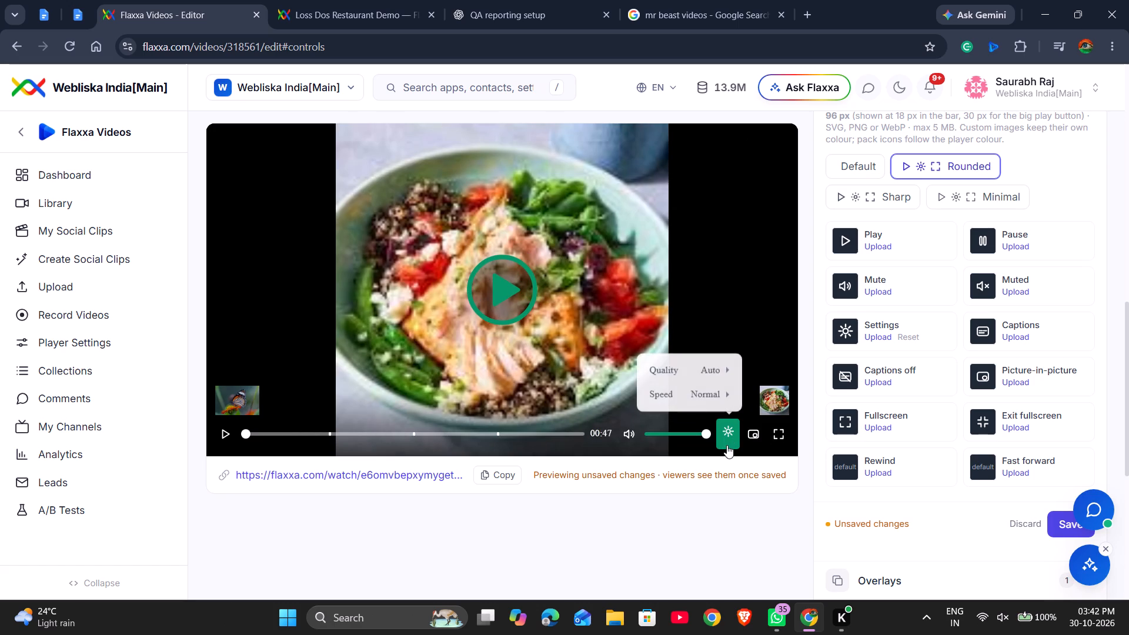
click(726, 417)
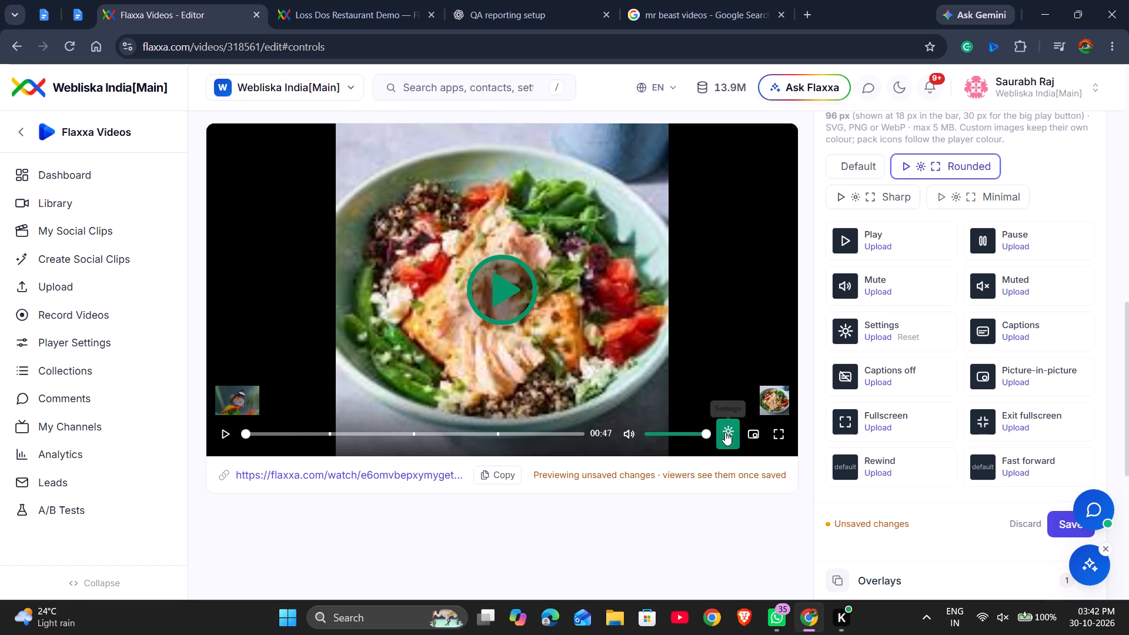
Set the live preview's playback speed to 1.5× through the custom Settings icon and play past the opening ad and video pop-up.
click(725, 432)
click(725, 432)
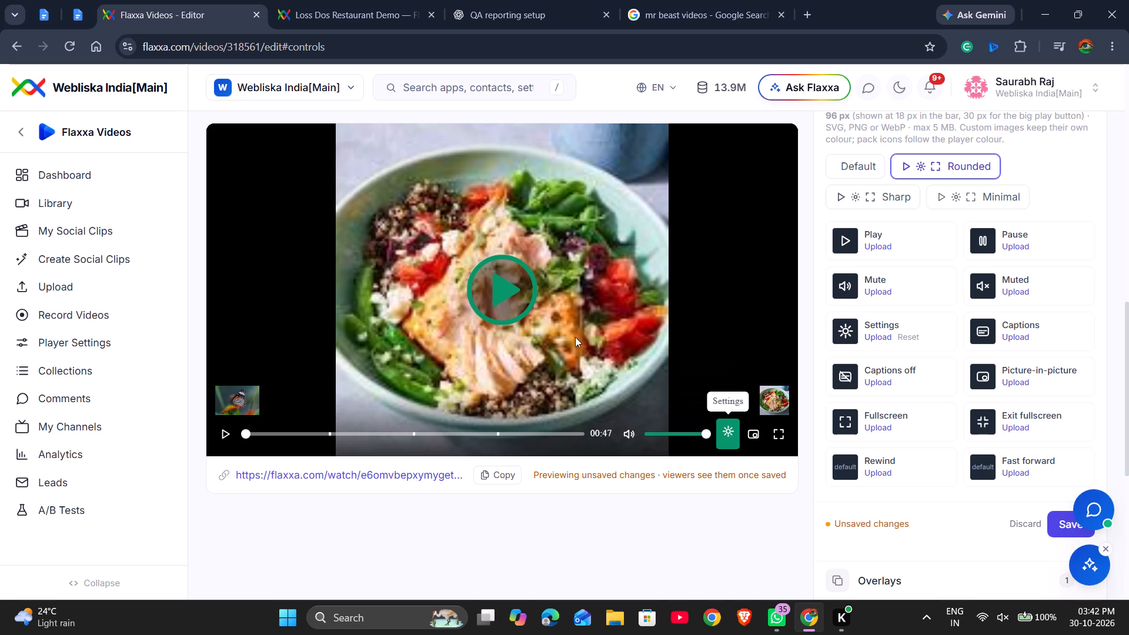
click(726, 428)
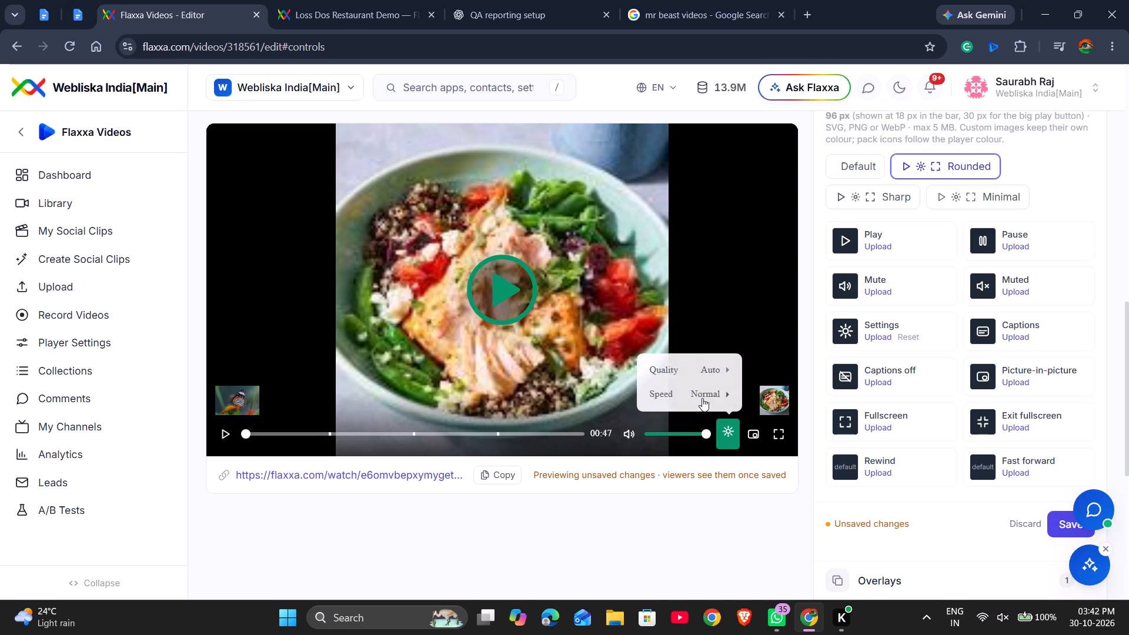
click(700, 397)
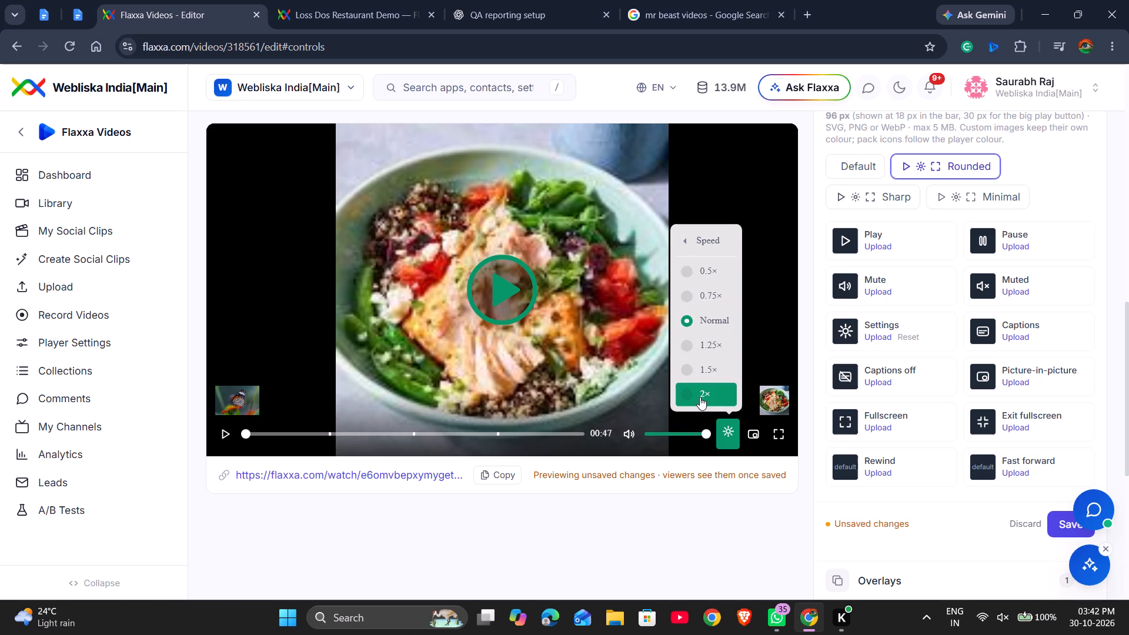
click(685, 369)
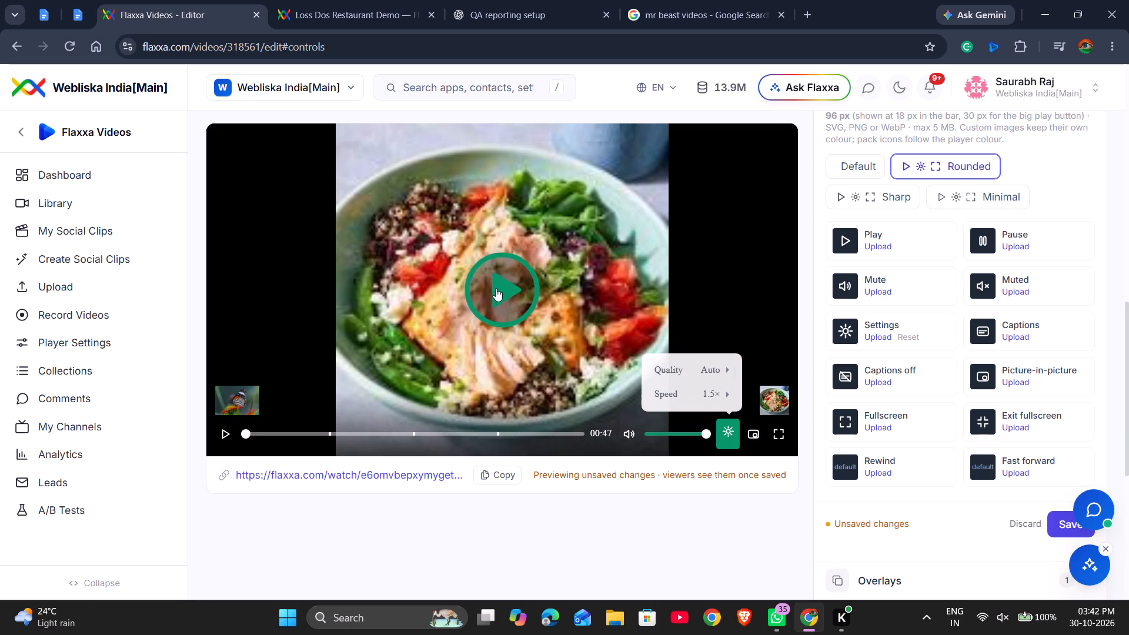
click(496, 288)
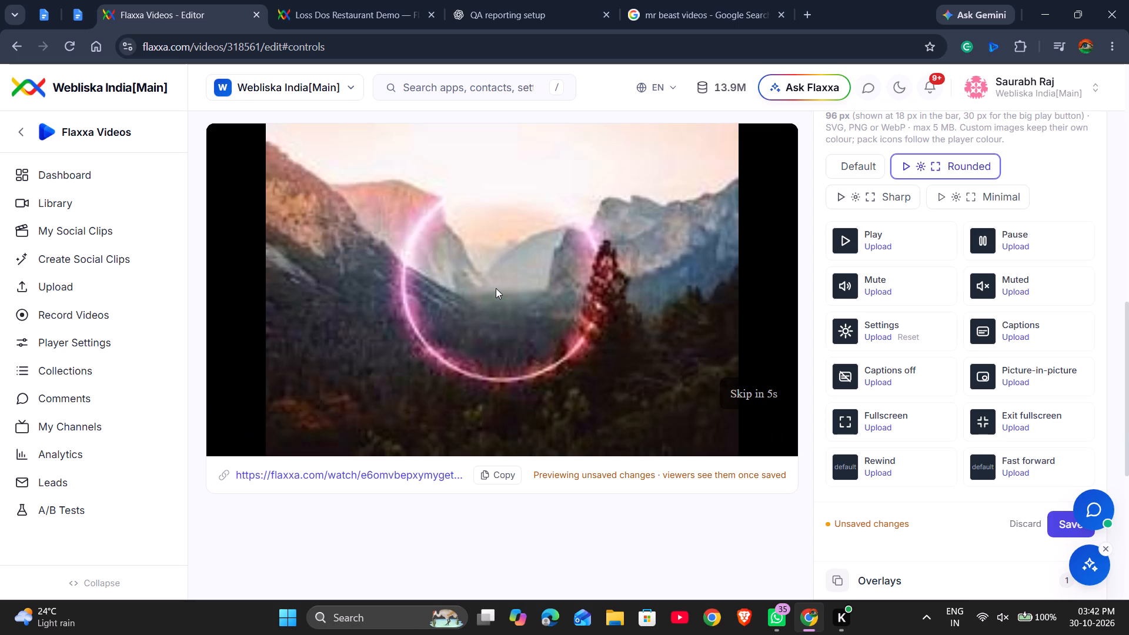
click(763, 392)
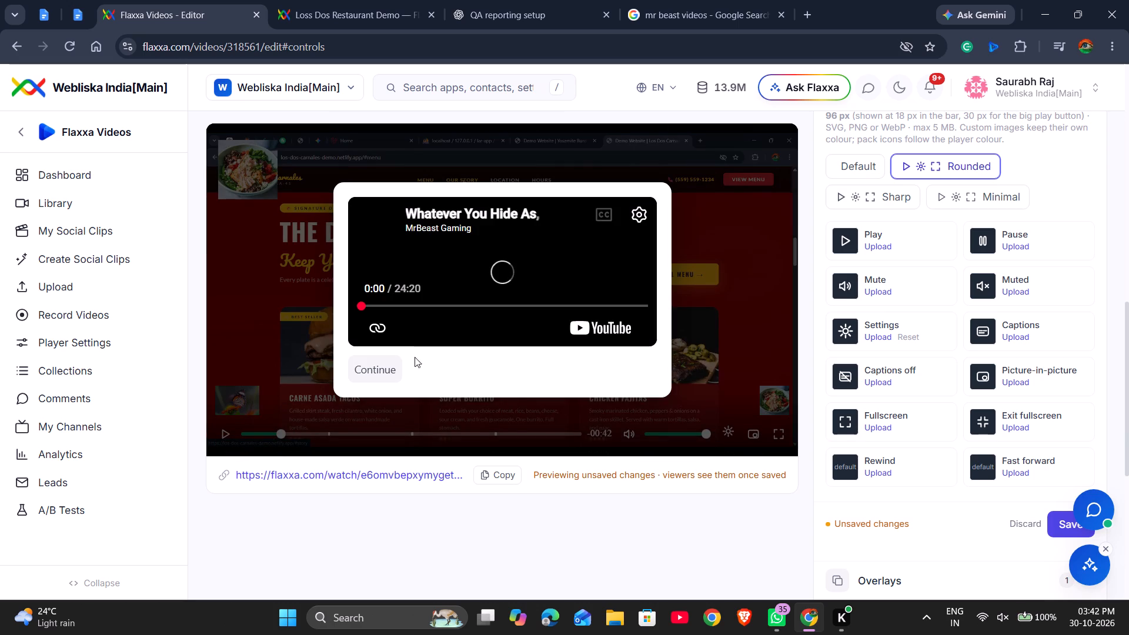
click(386, 370)
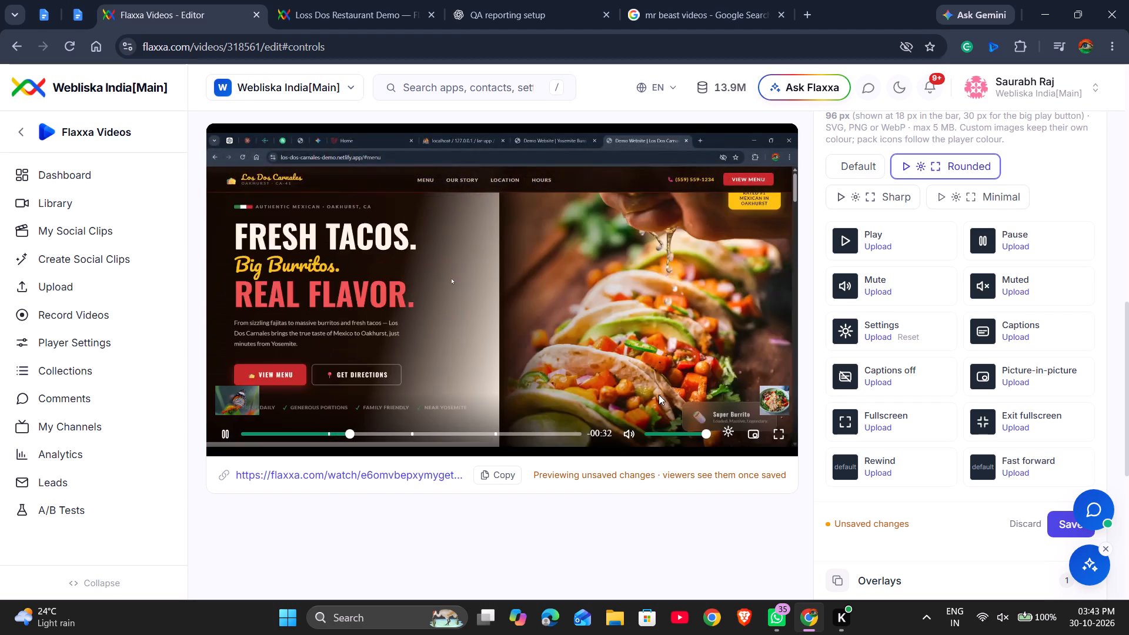
Set the live preview's speed to 2× partway through playback, skipping the mid-roll ad and closing its site, and play on before pausing.
click(729, 429)
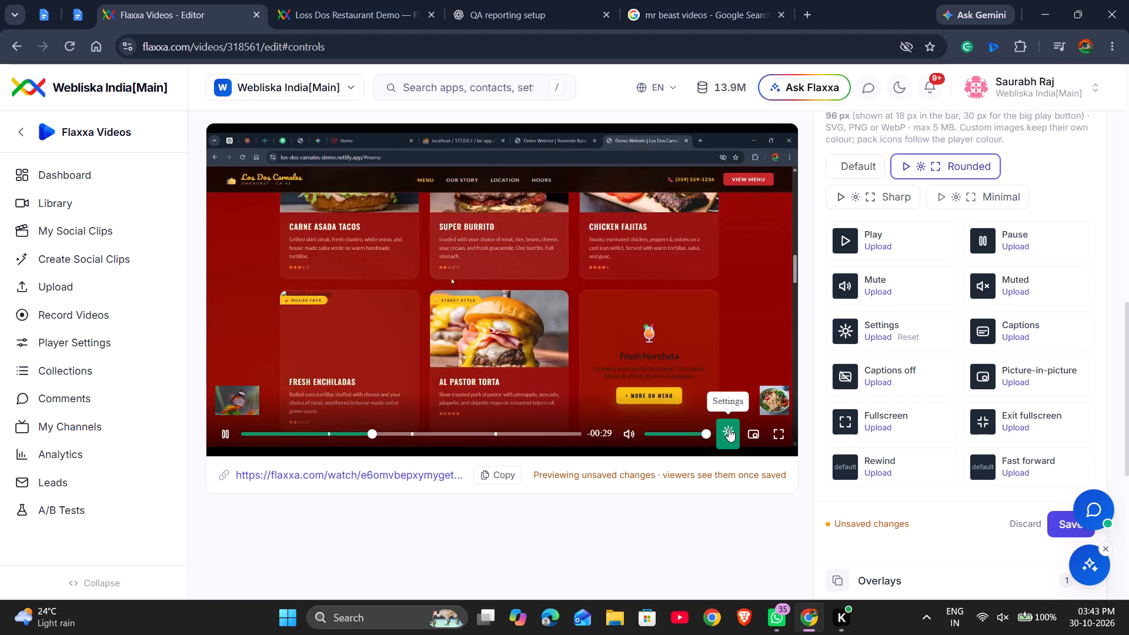
click(715, 399)
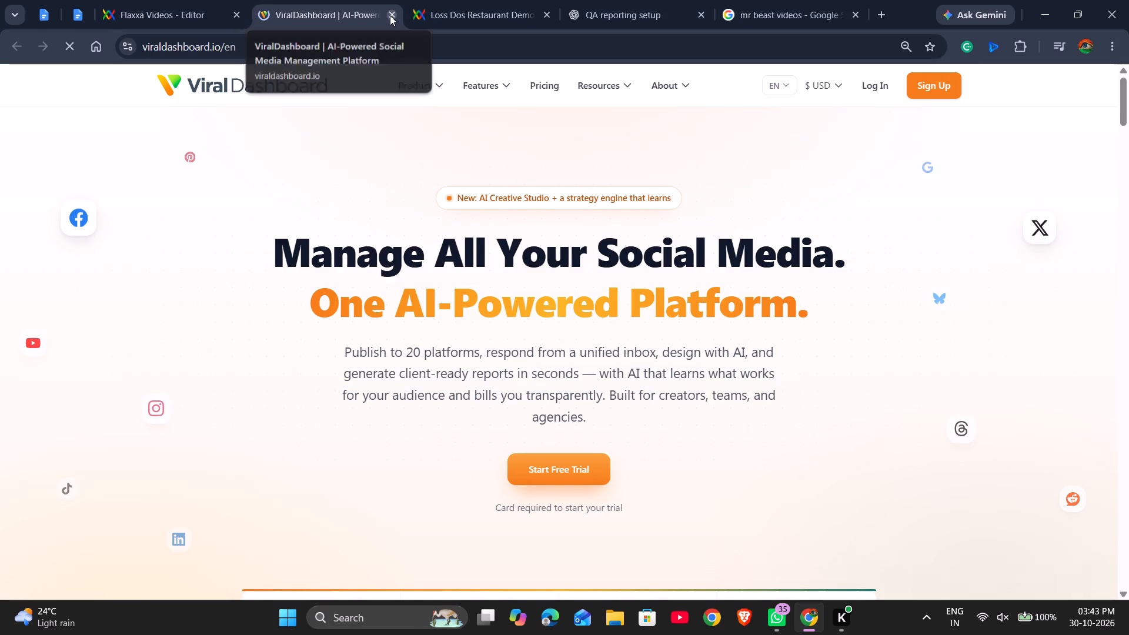
click(390, 15)
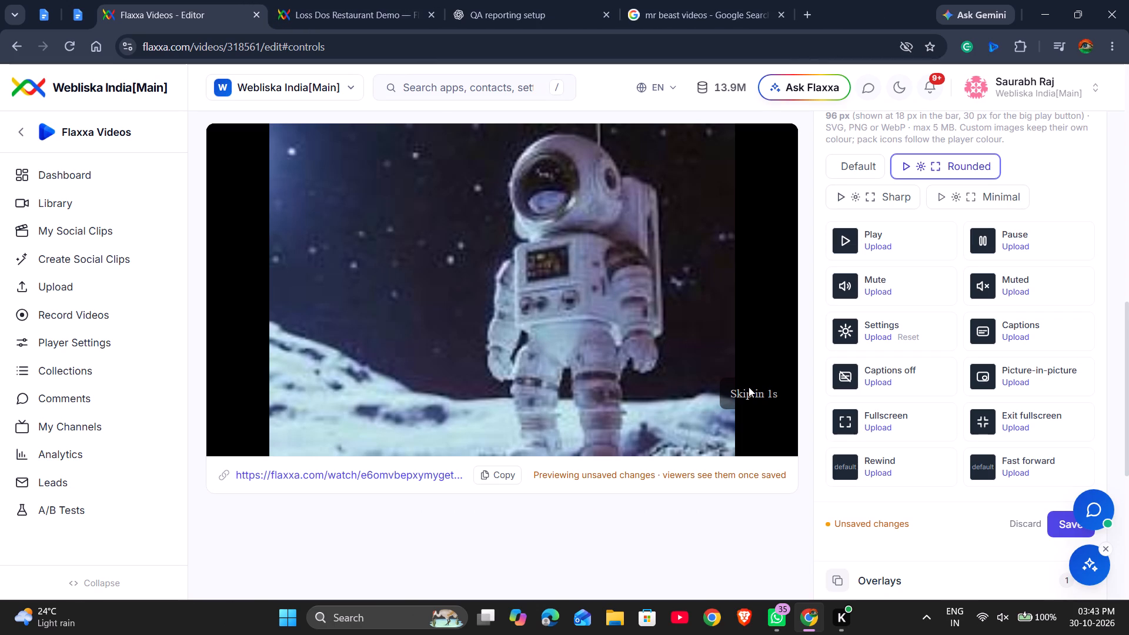
click(753, 390)
click(559, 309)
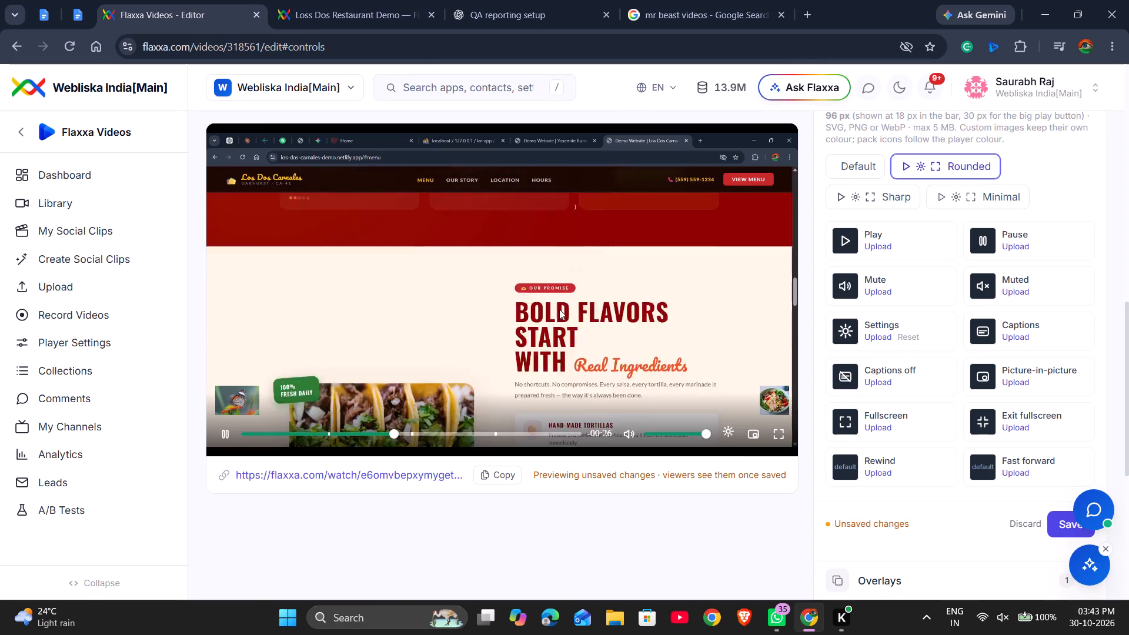
click(726, 430)
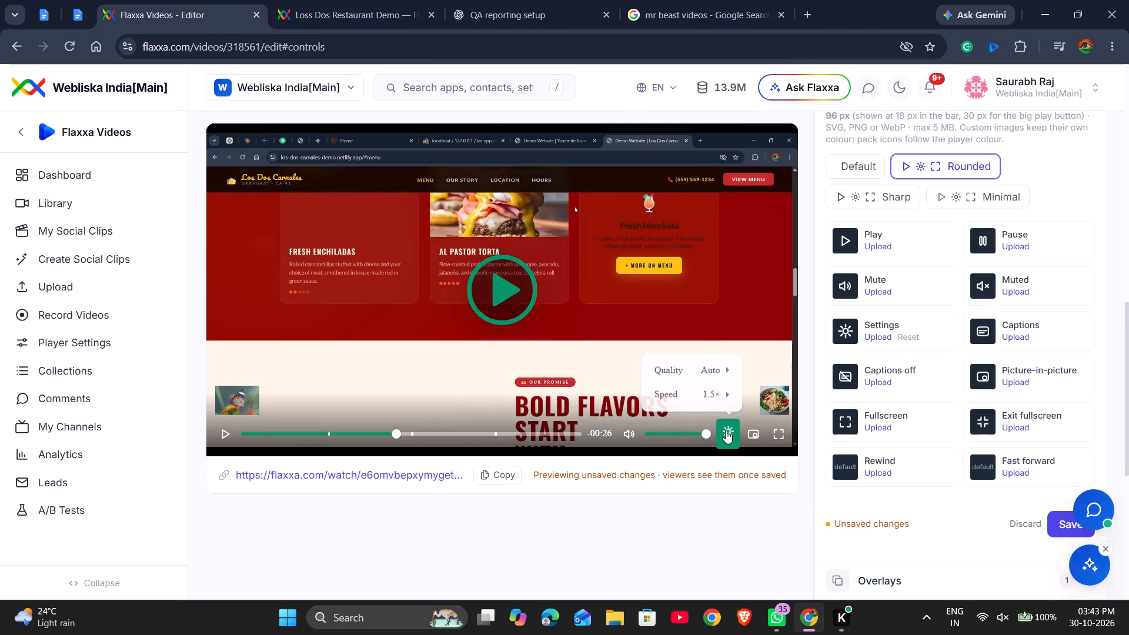
click(698, 390)
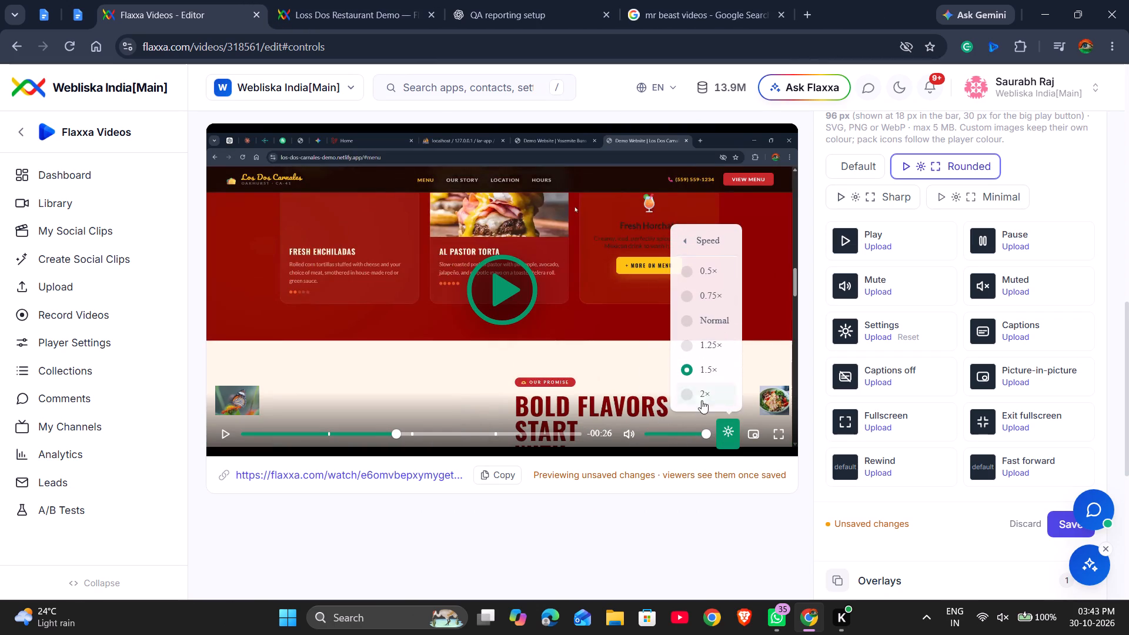
click(707, 395)
click(501, 285)
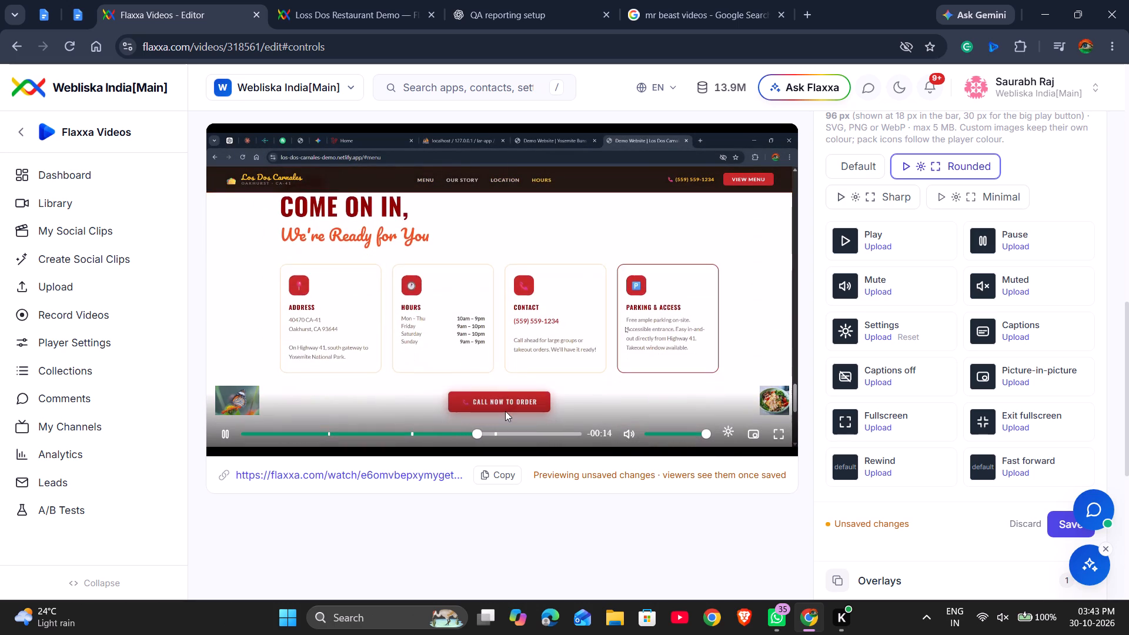
click(479, 290)
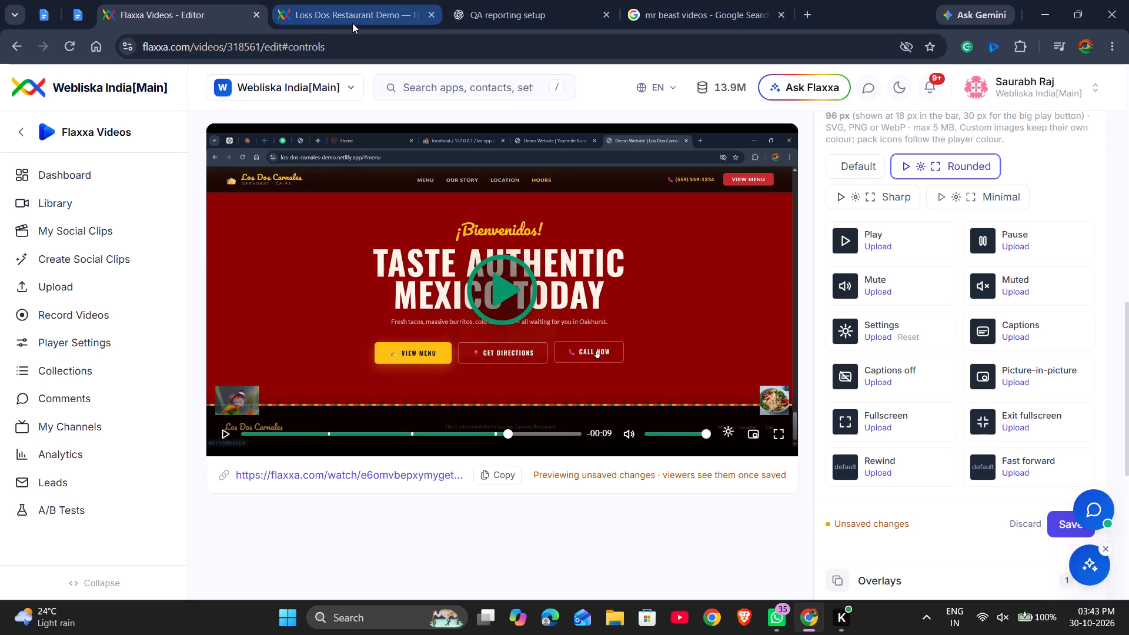
Review SUGGESTION-02 on removing the generated animated preview in the Flaxxa Videos – Bug Report document.
click(74, 13)
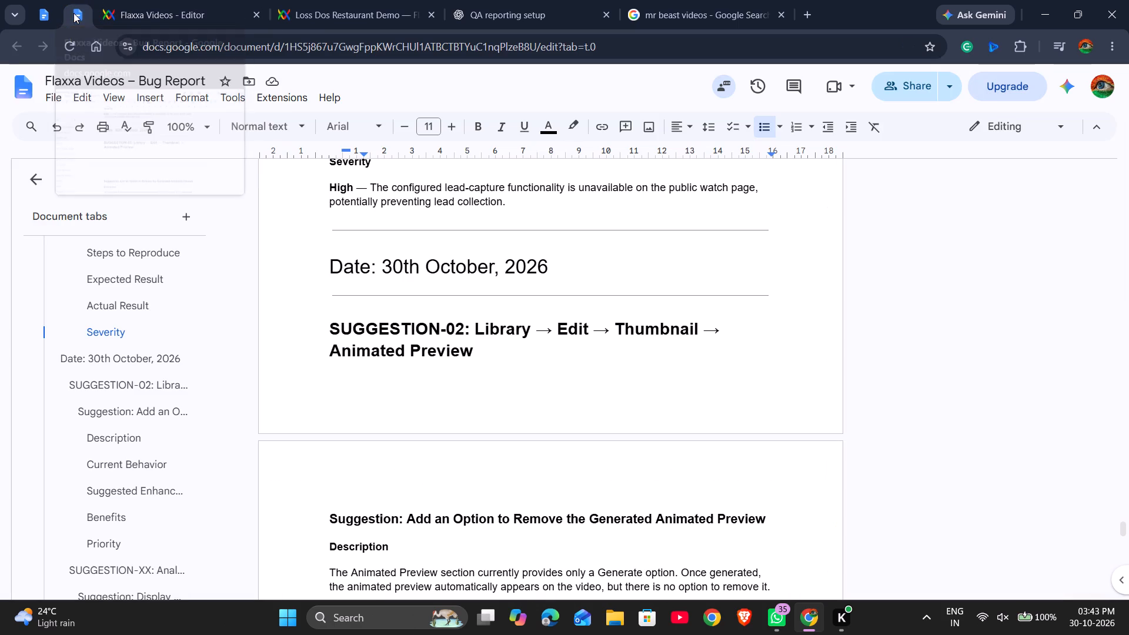
scroll(487, 345, down, 1)
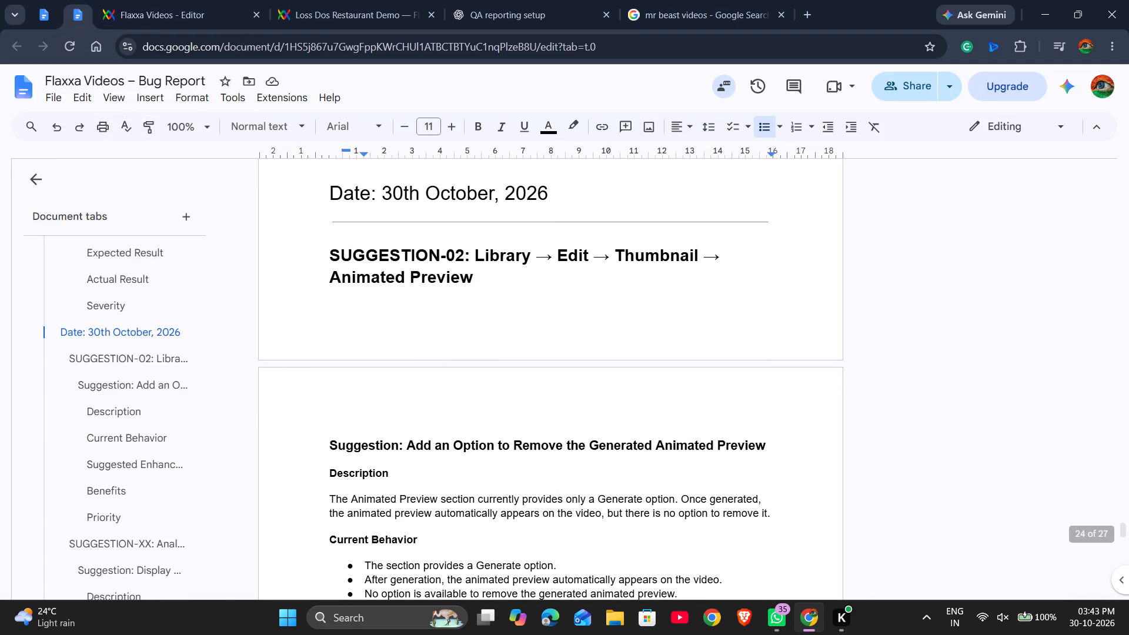
scroll(487, 345, down, 1)
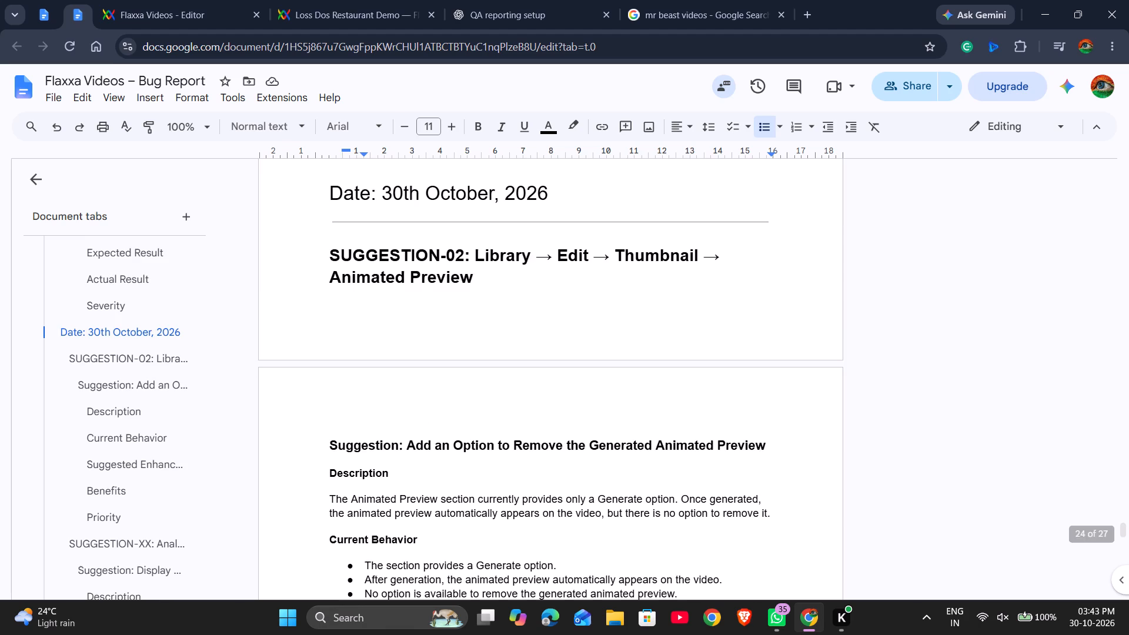
scroll(487, 345, down, 1)
Return to the video editor and reset the custom Settings control icon to the Rounded pack's icon.
click(190, 0)
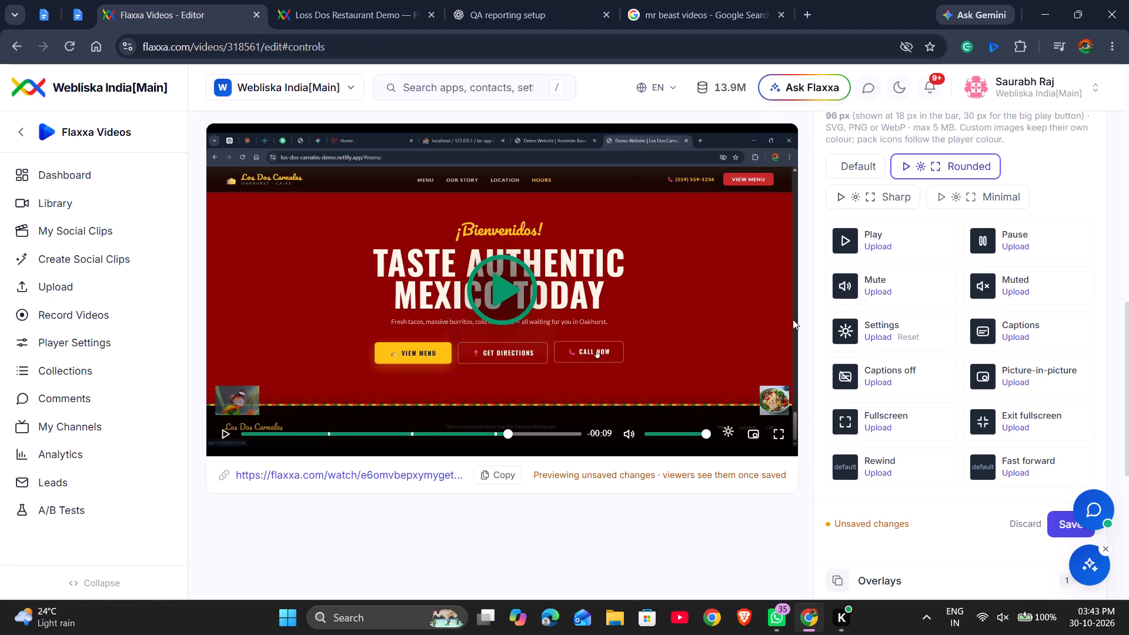
scroll(913, 293, up, 4)
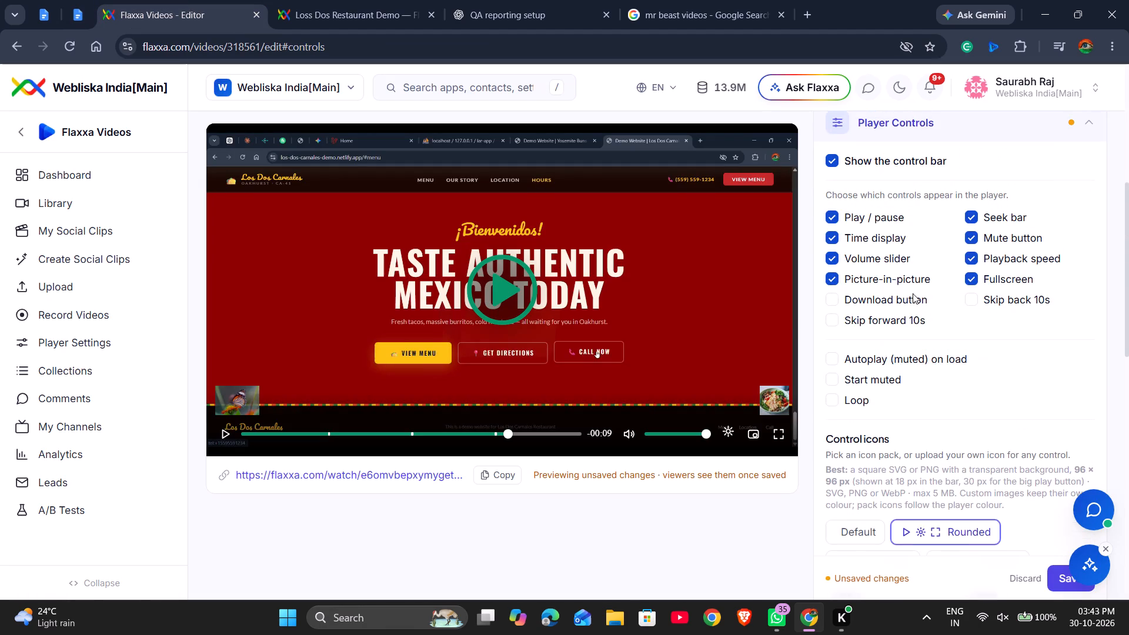
scroll(913, 293, up, 2)
scroll(913, 293, down, 1)
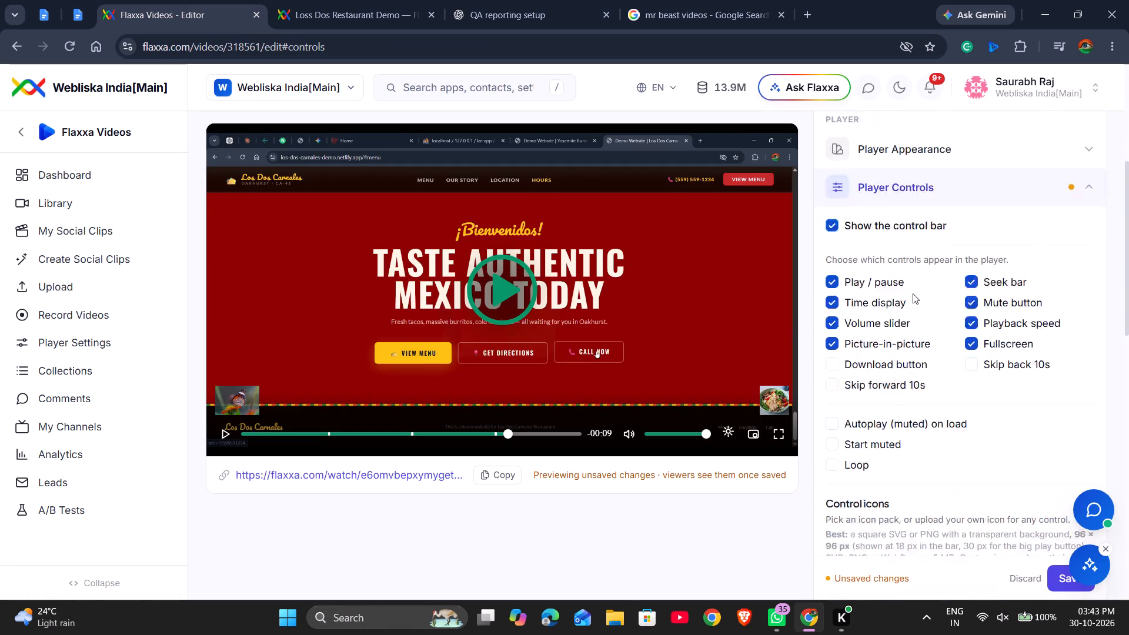
scroll(913, 293, down, 4)
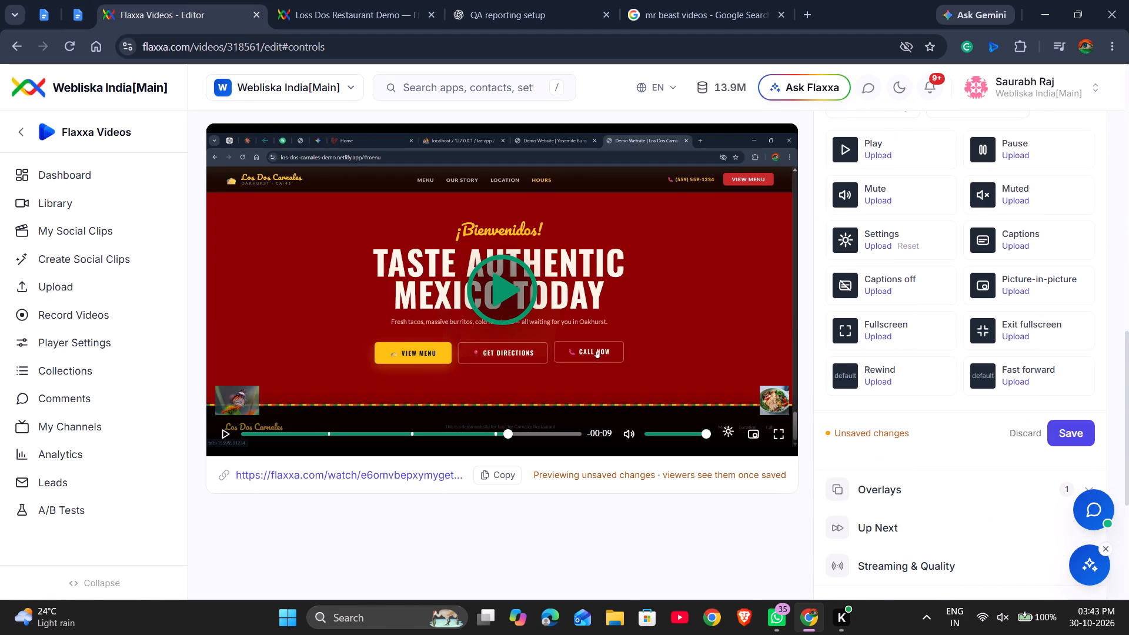
click(914, 245)
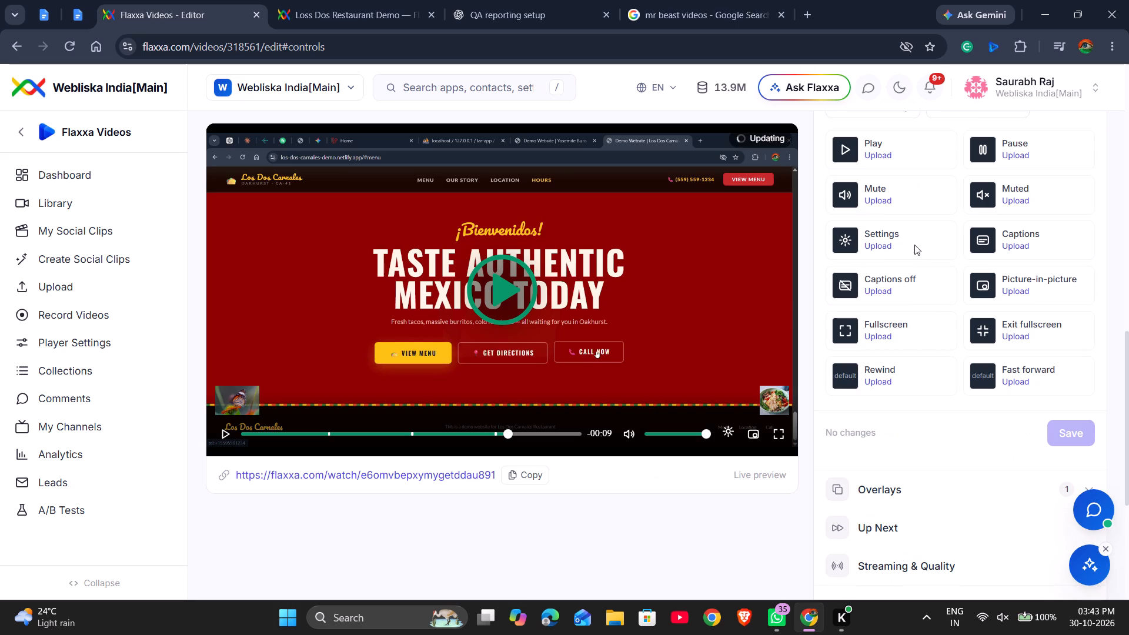
Collapse Player Controls and expand Thumbnail to examine the Animated preview section for a removal option.
scroll(914, 245, up, 1)
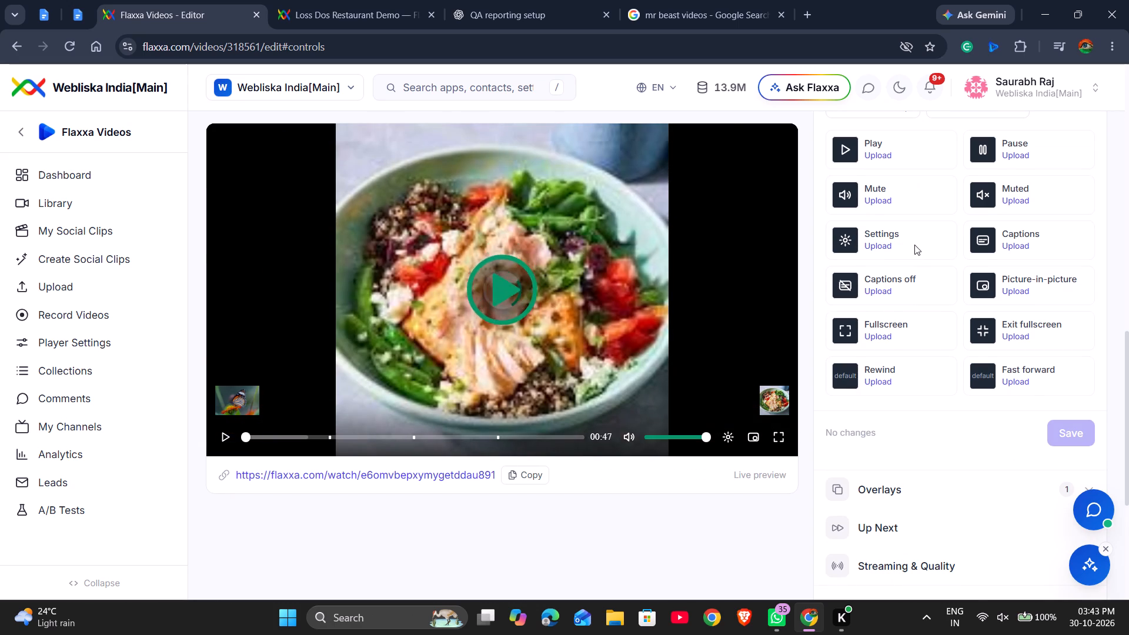
scroll(914, 245, up, 5)
scroll(914, 245, down, 2)
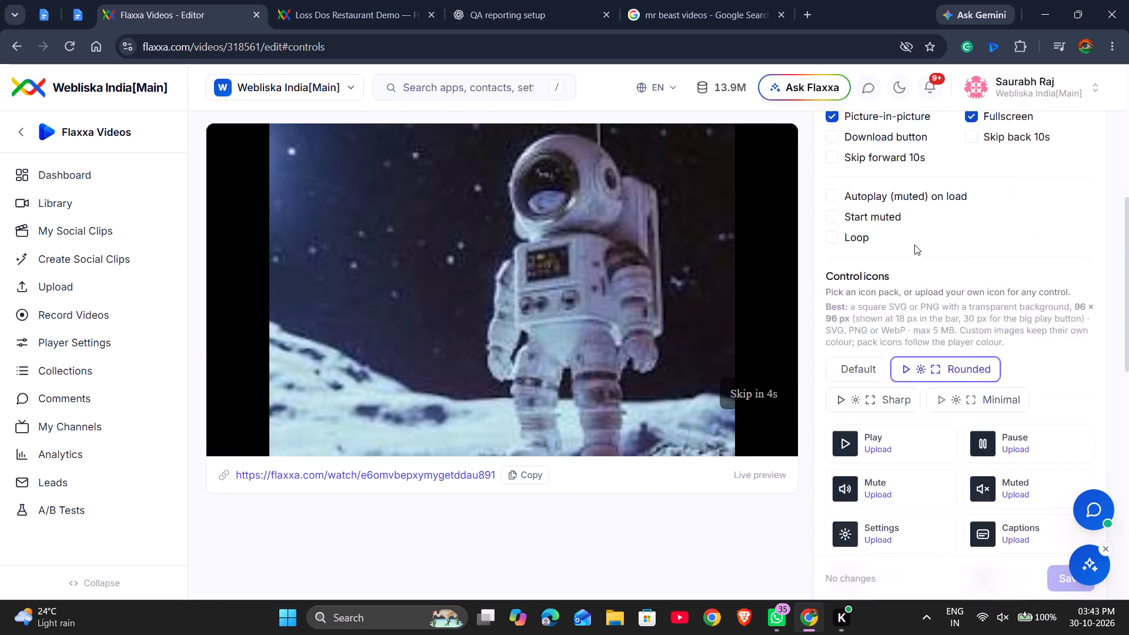
scroll(914, 245, down, 1)
scroll(914, 245, up, 2)
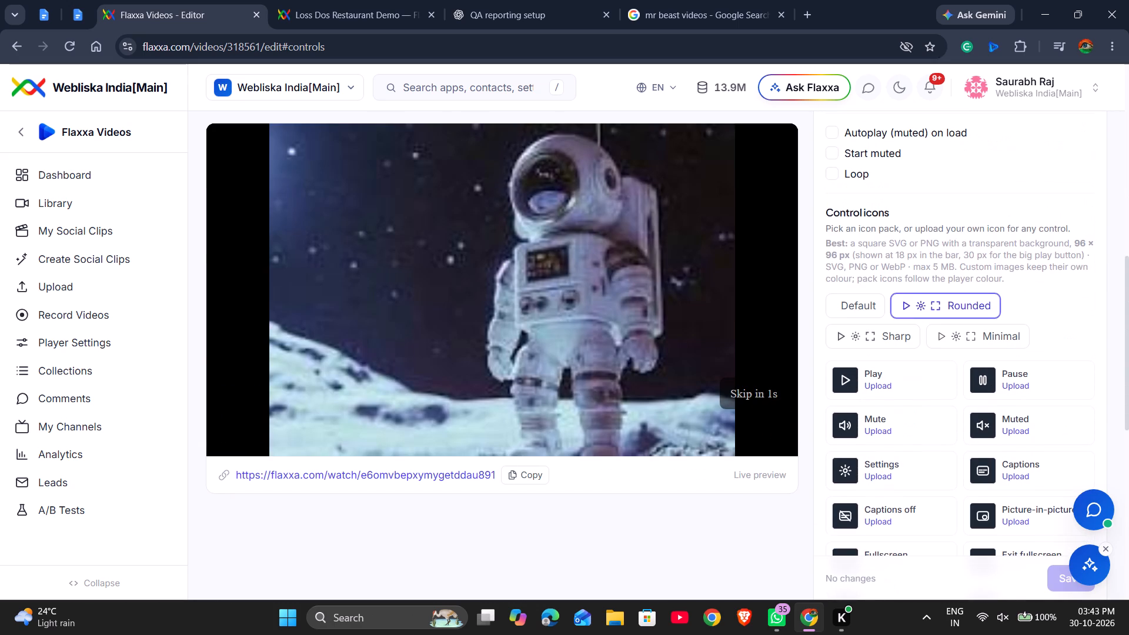
scroll(914, 245, up, 4)
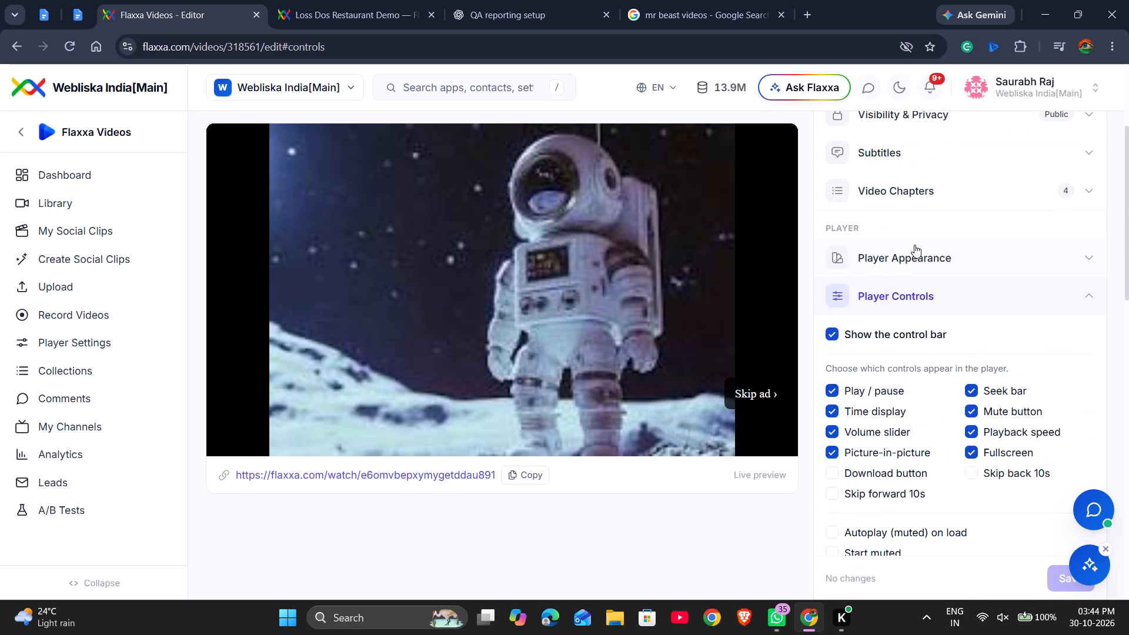
click(978, 292)
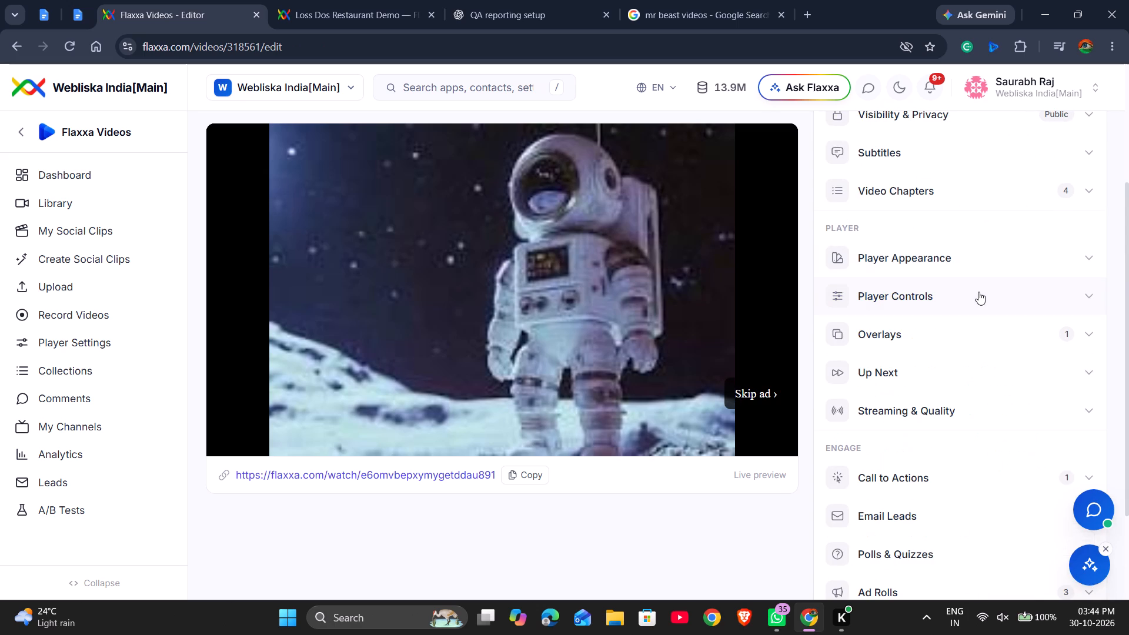
scroll(978, 292, up, 1)
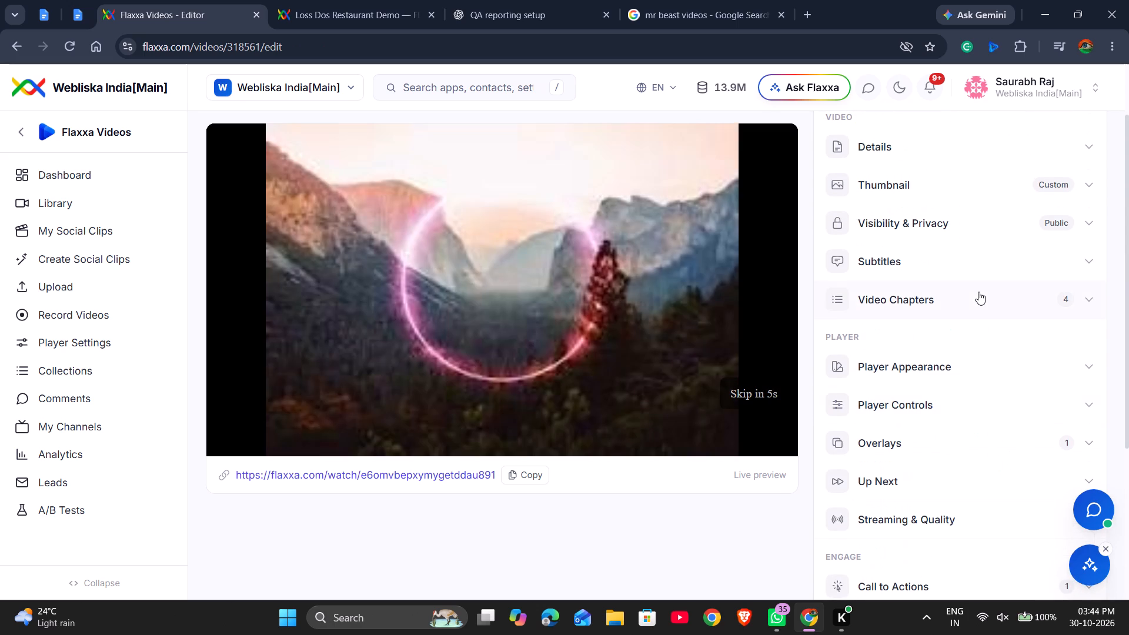
click(959, 181)
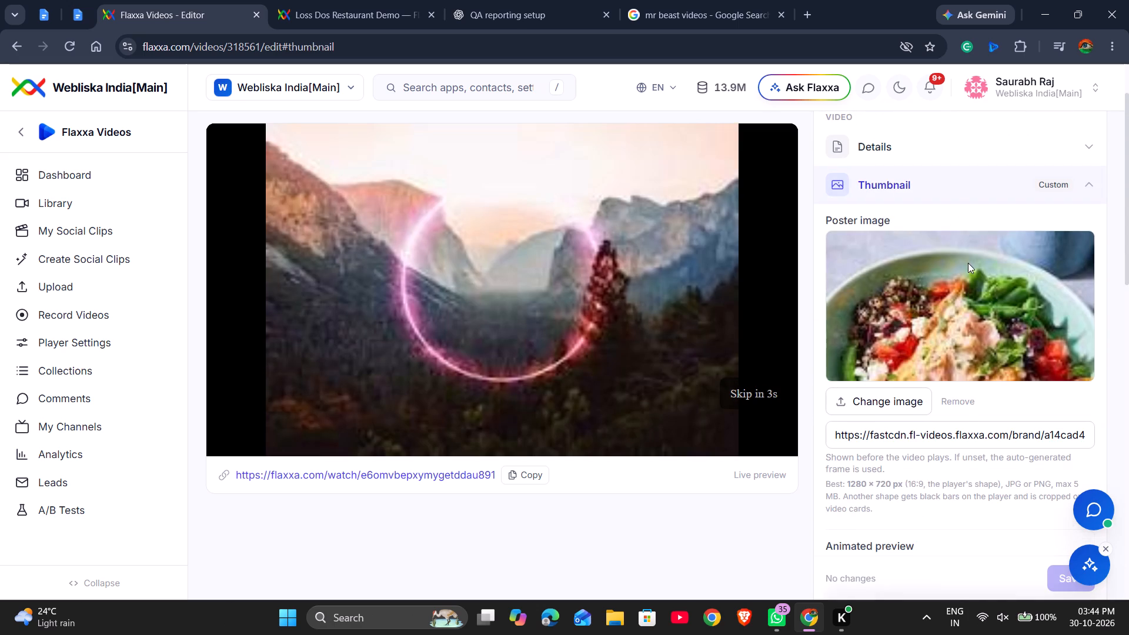
scroll(961, 386, down, 6)
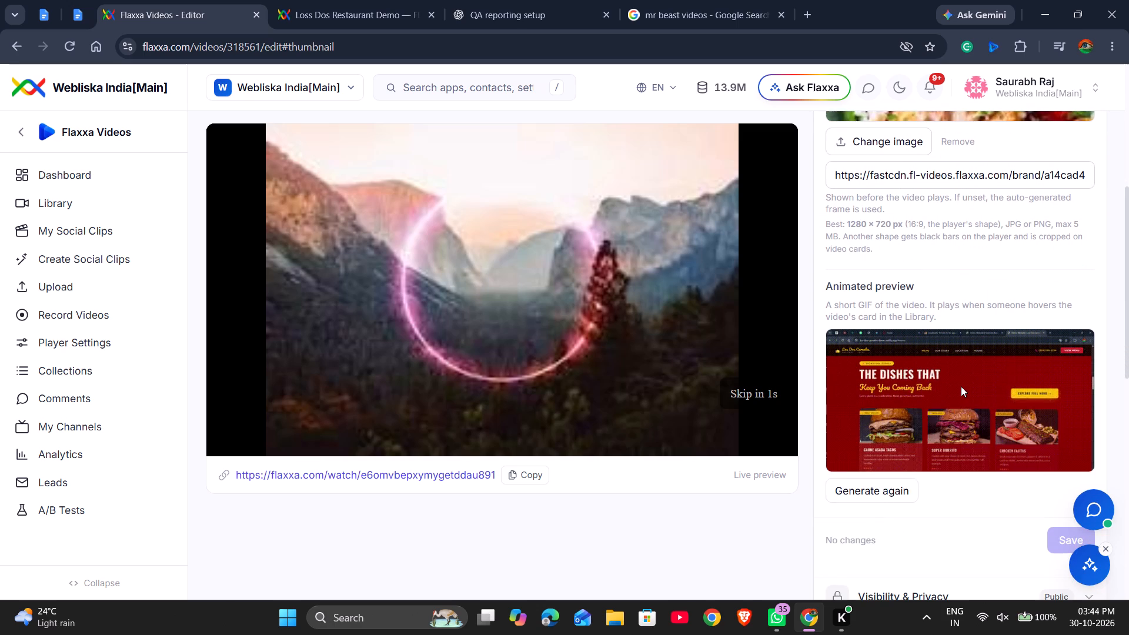
scroll(961, 386, down, 2)
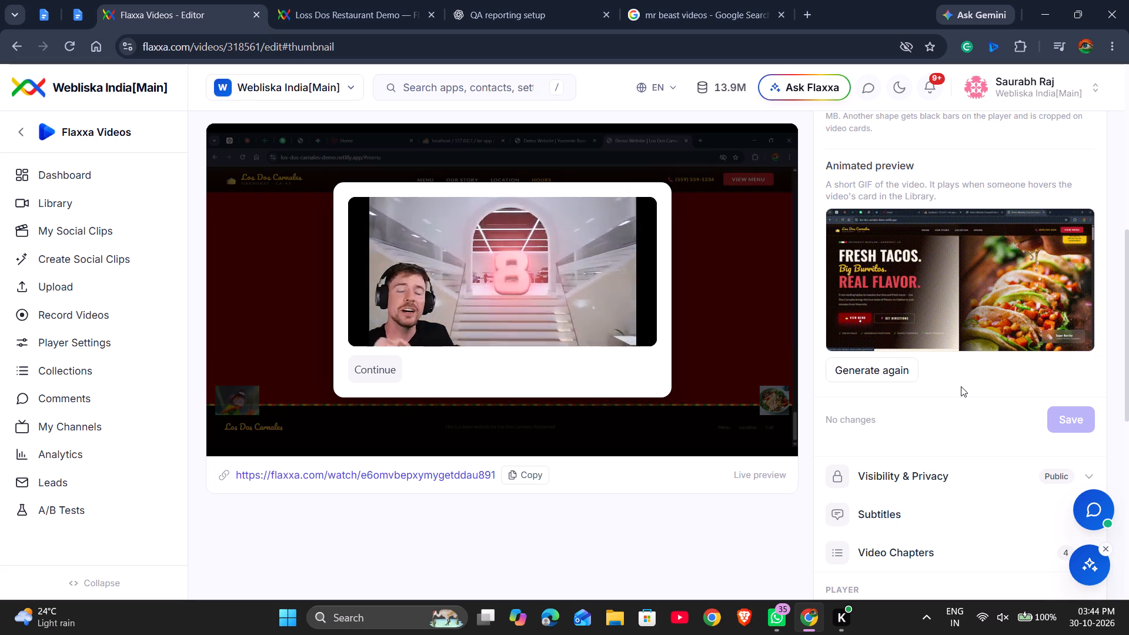
Dismiss the video pop-up in the live preview and pause the main video.
click(388, 360)
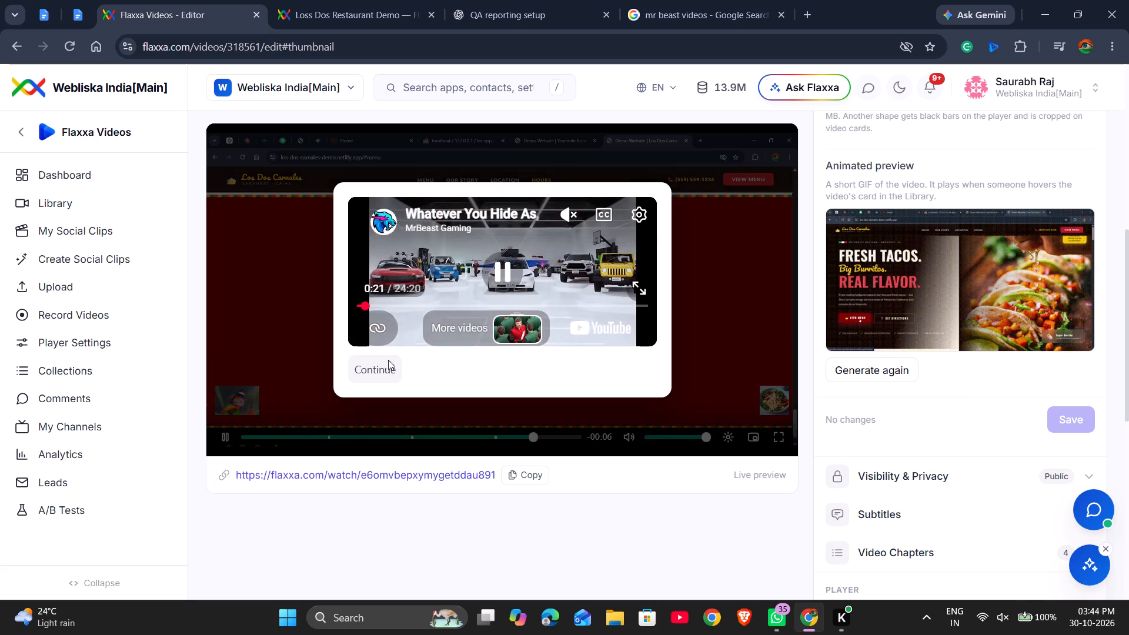
click(533, 286)
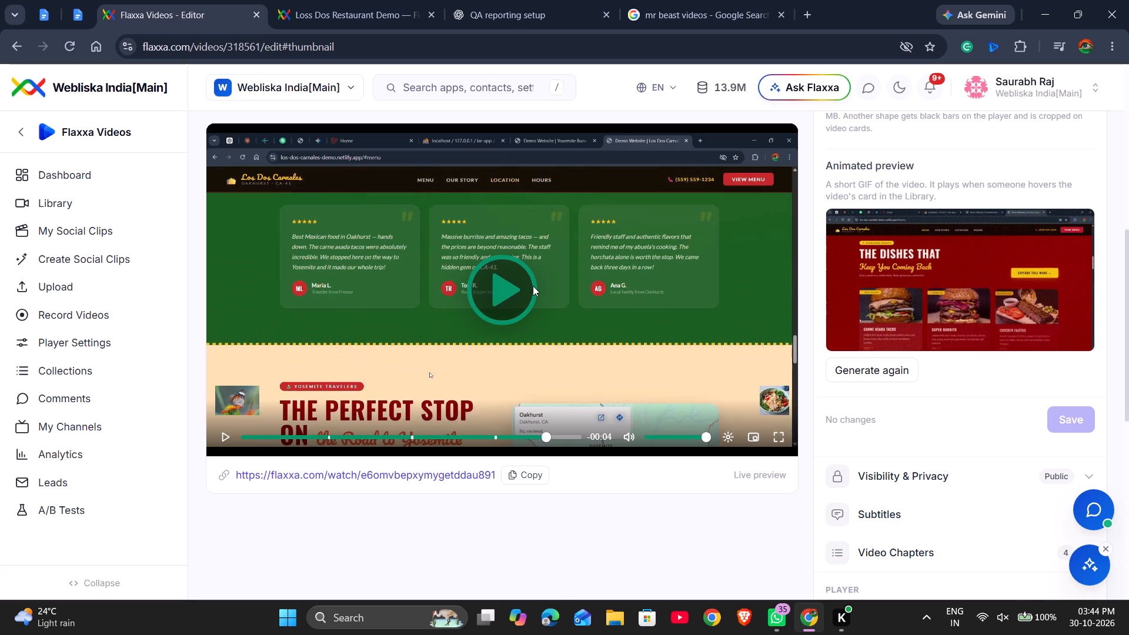
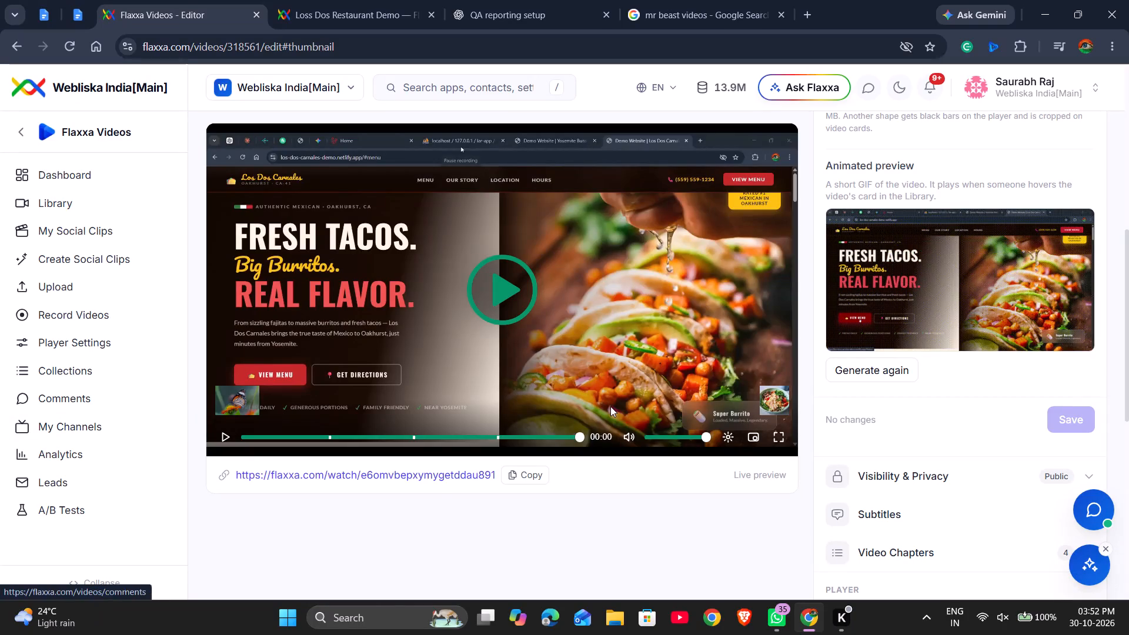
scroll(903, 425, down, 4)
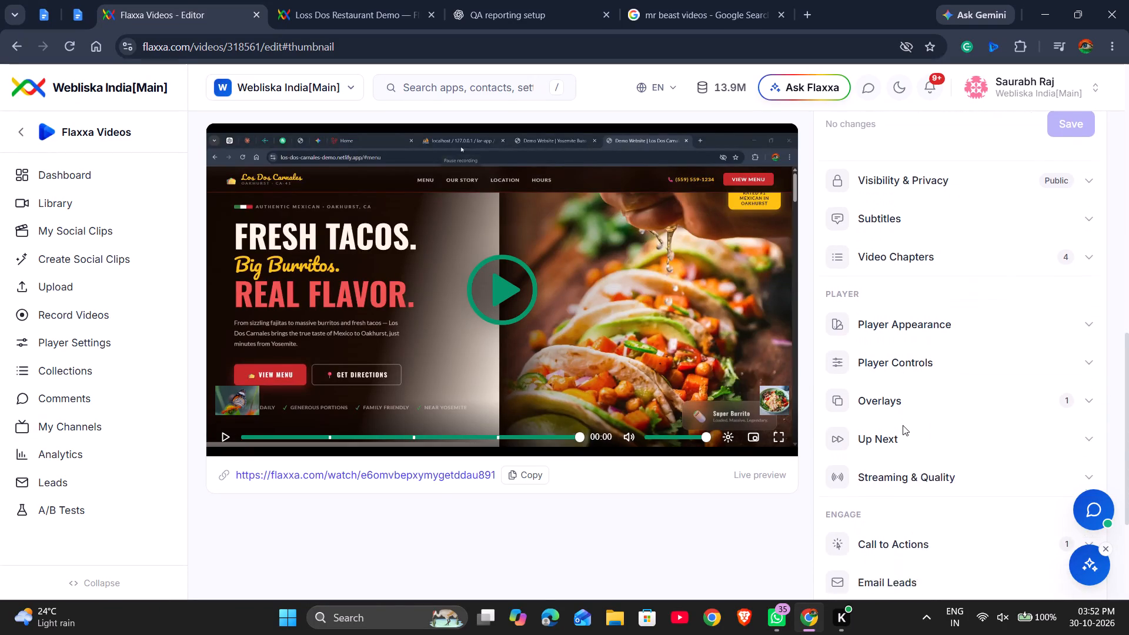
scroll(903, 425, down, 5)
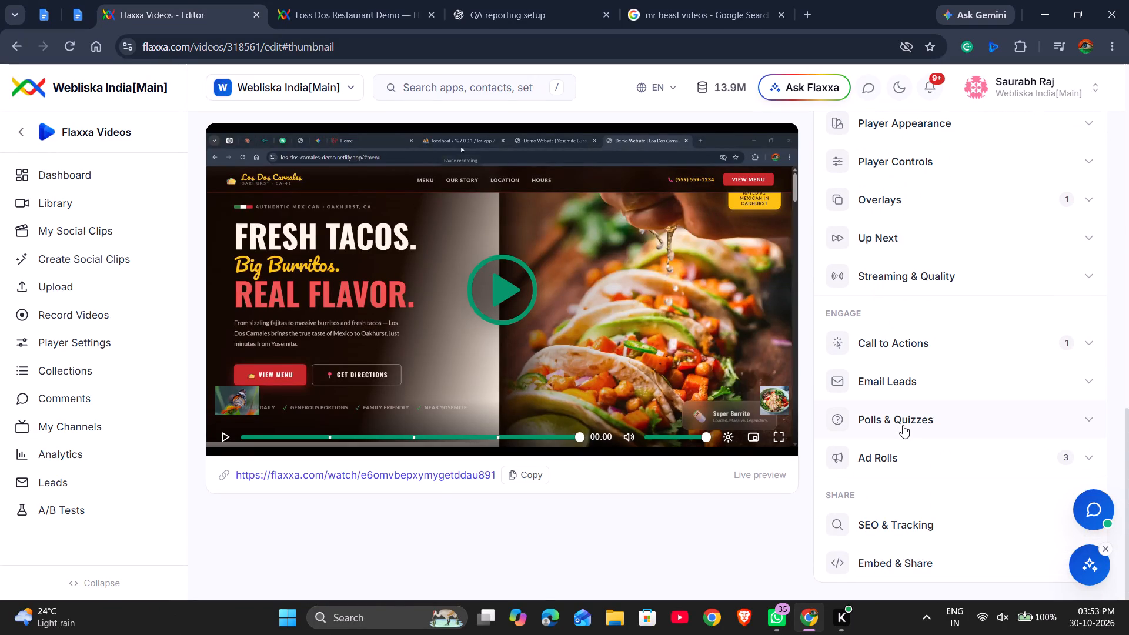
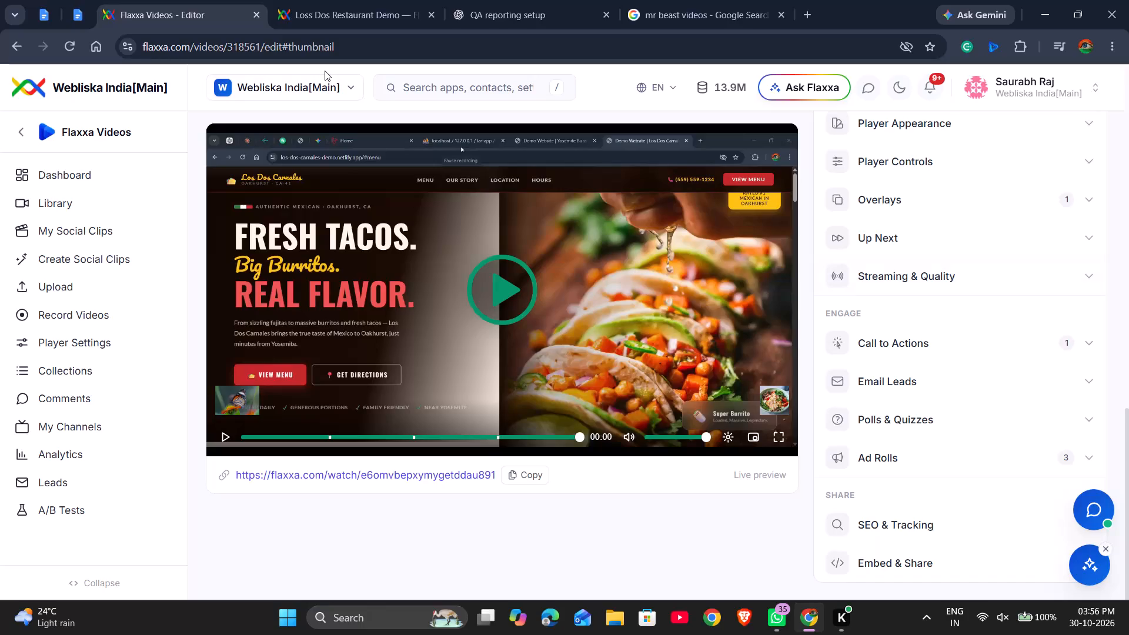
Close the browser tab with the "mr beast videos" Google search.
click(781, 13)
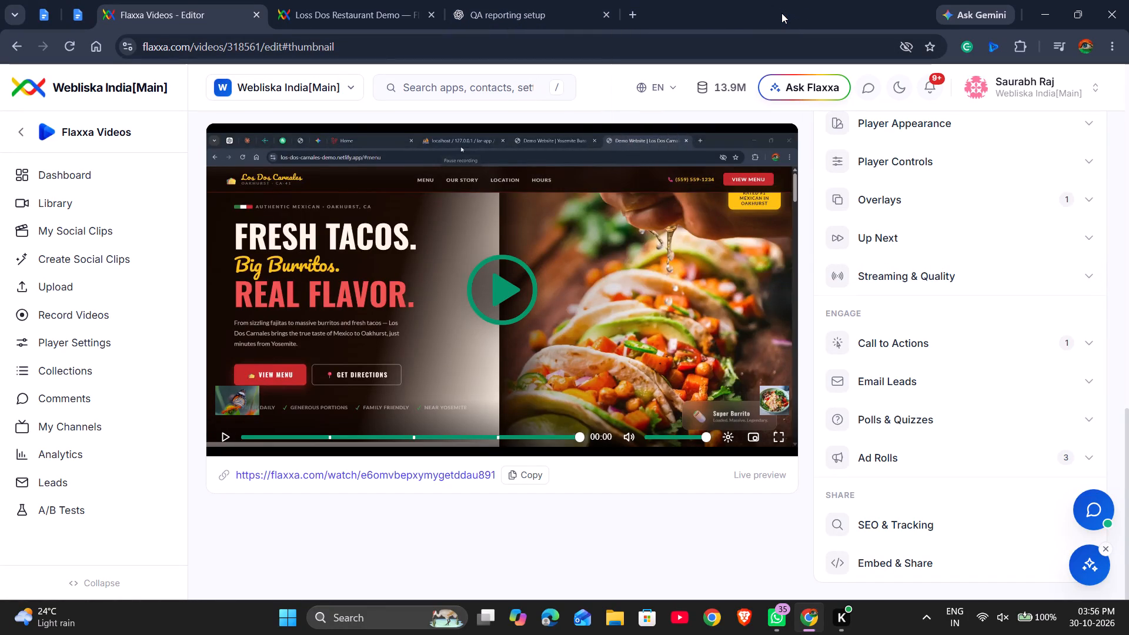
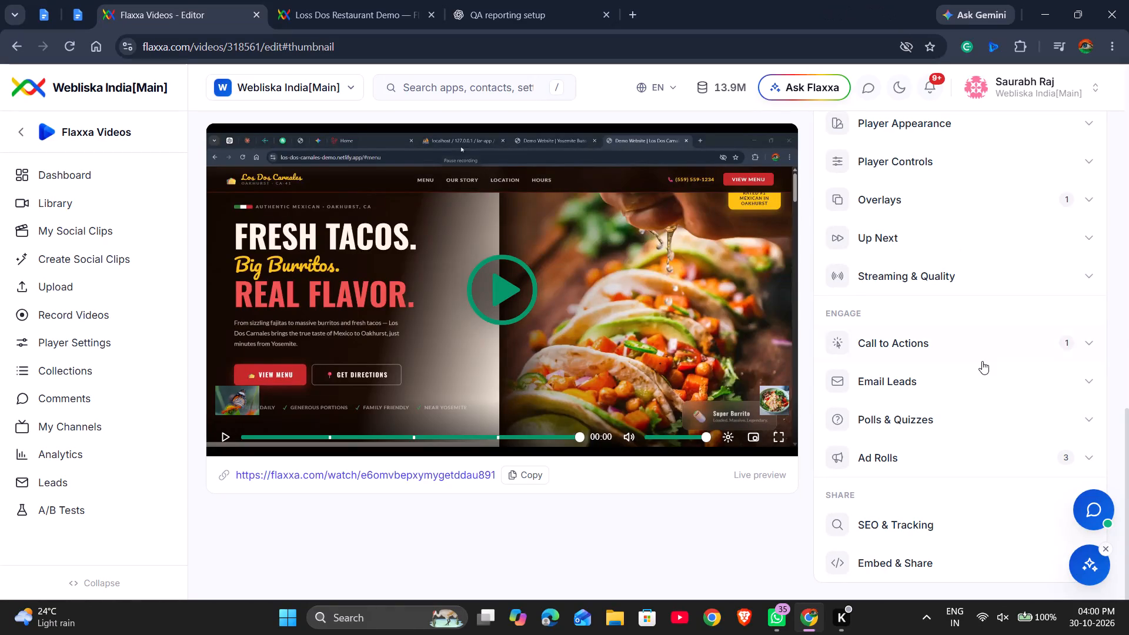
Collapse the Thumbnail settings section in the Recording Los Dos (1) editor.
scroll(982, 361, up, 7)
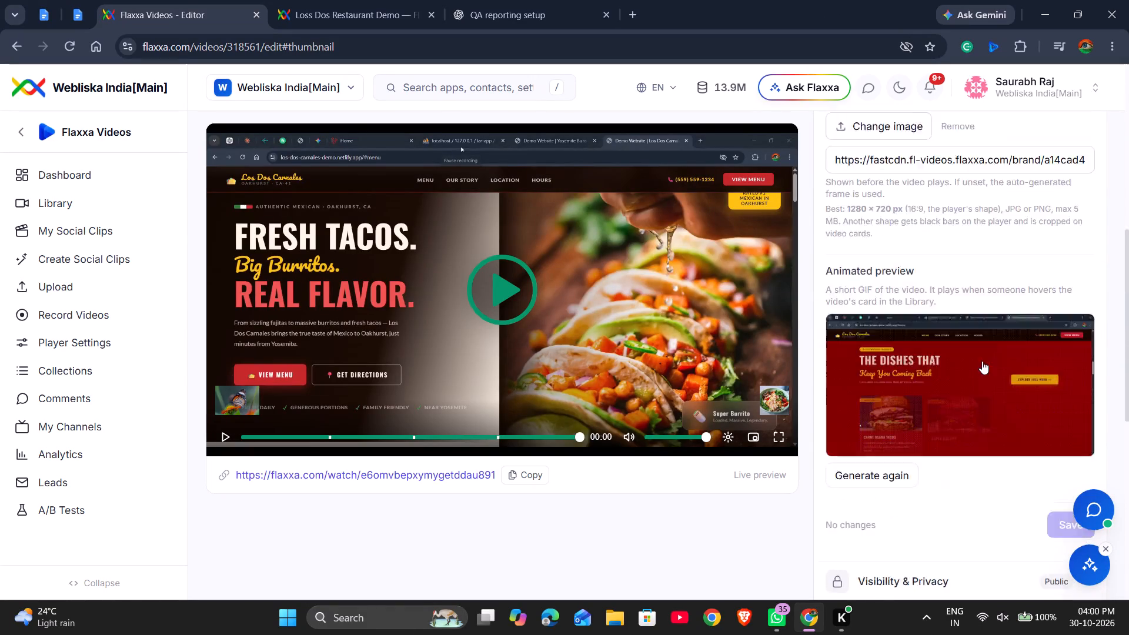
scroll(982, 361, up, 4)
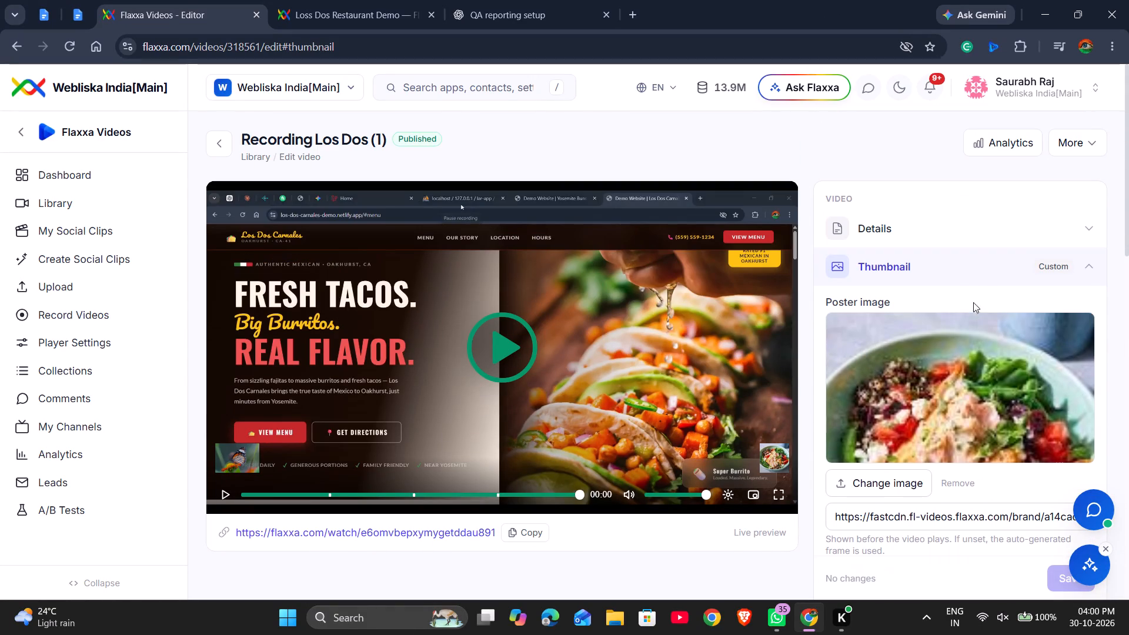
click(980, 268)
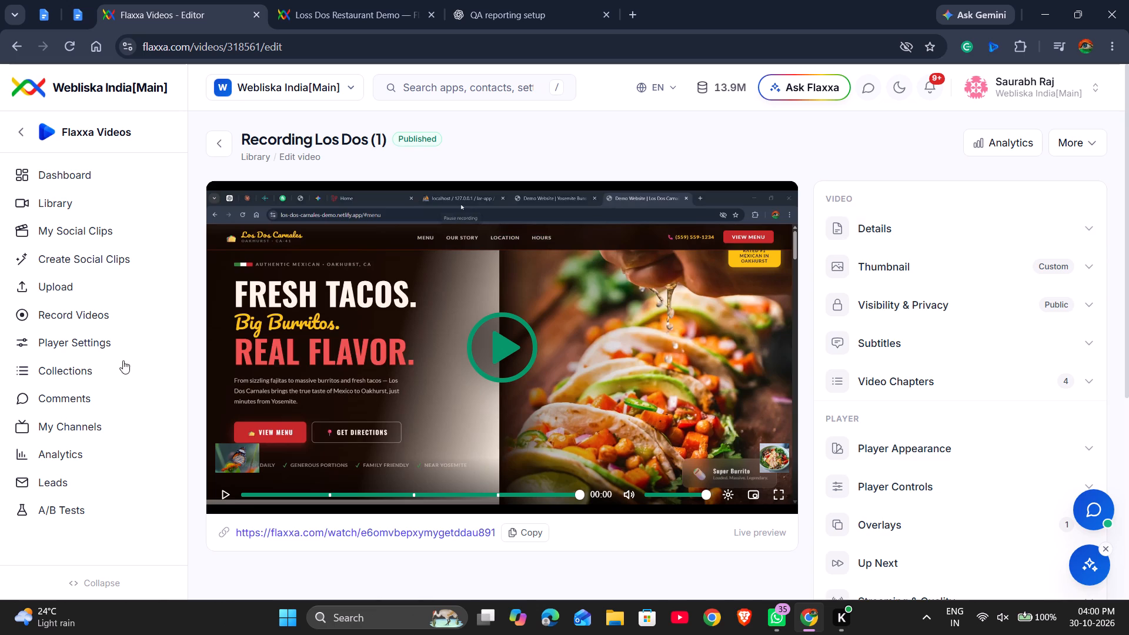
Open My Channels and examine the General and Test Channel cards with their latest uploads.
click(63, 430)
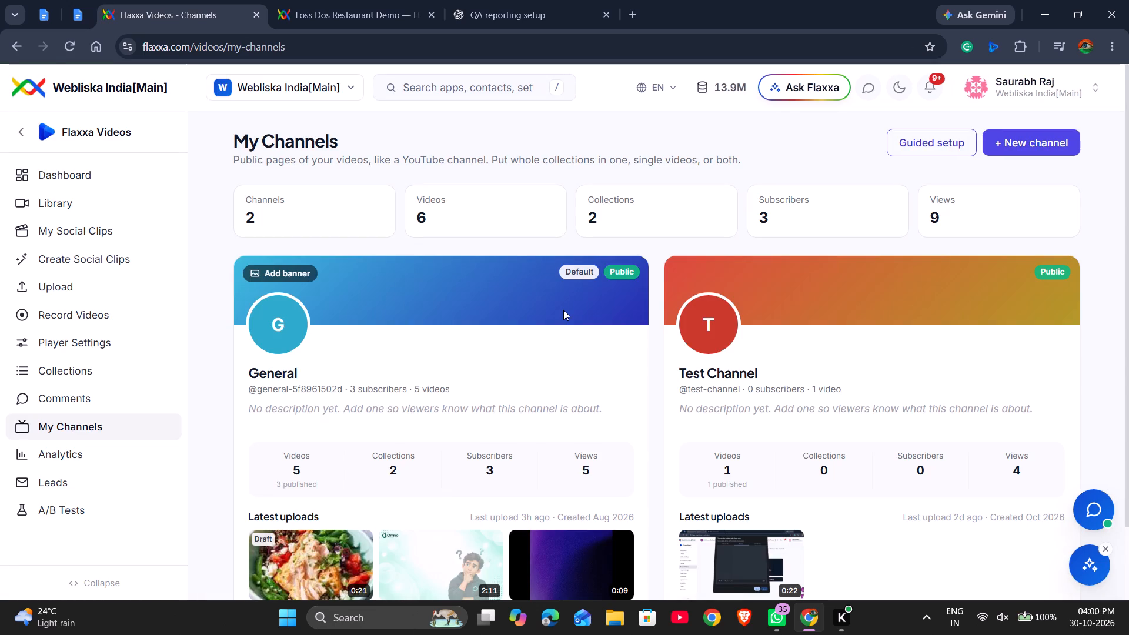
scroll(578, 353, down, 2)
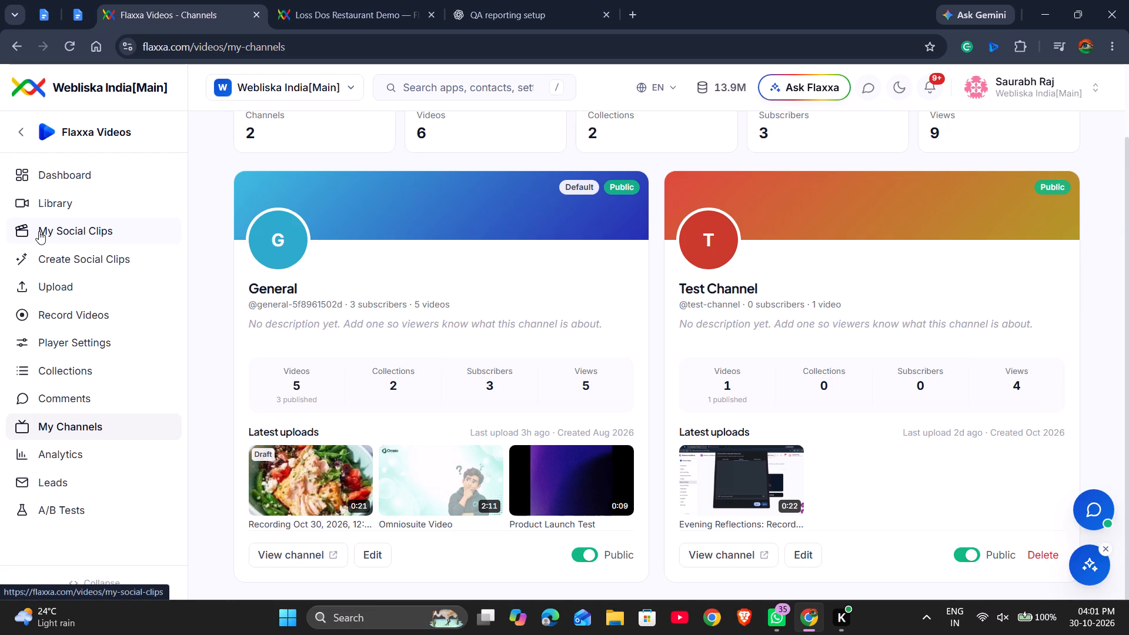
Open the Flaxxa Videos Library.
click(88, 203)
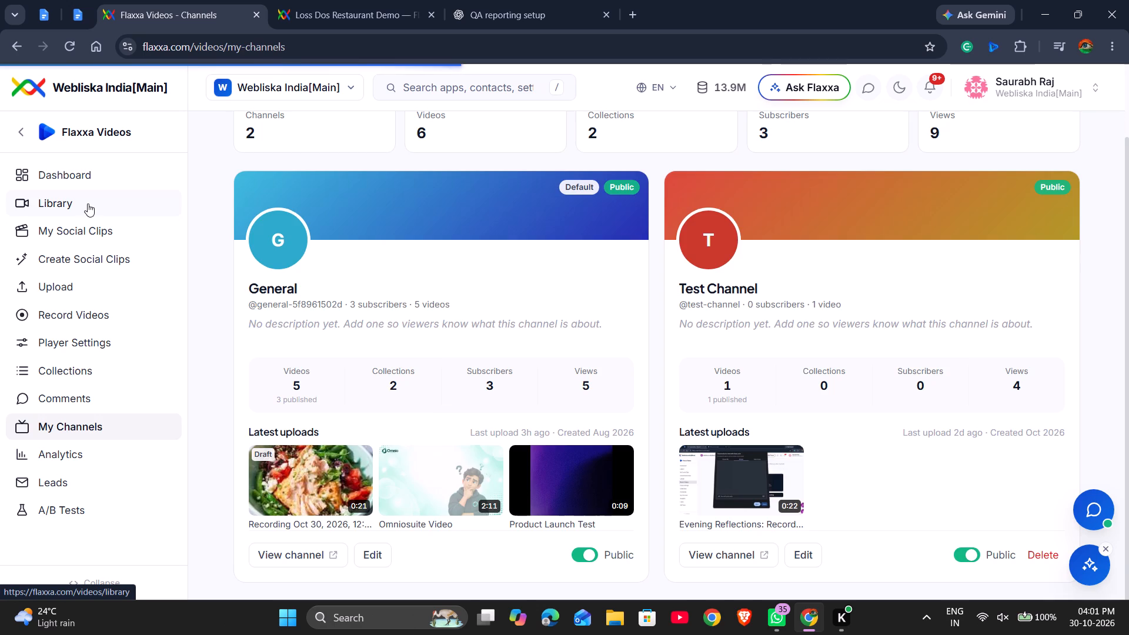
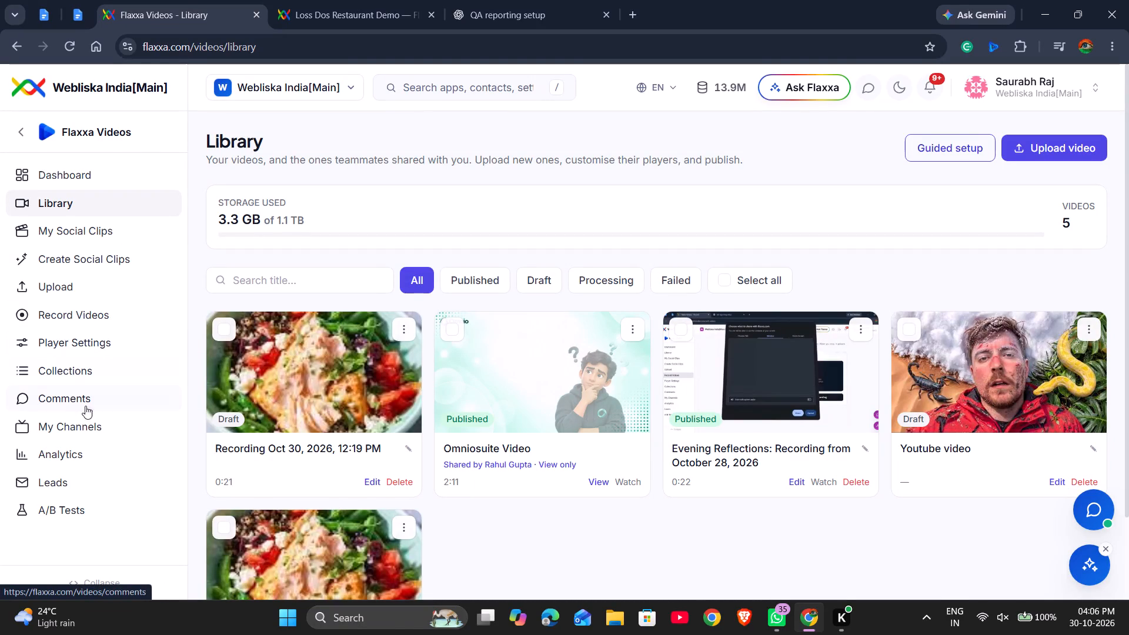
Open My Channels to view the General and Test Channel cards.
click(84, 421)
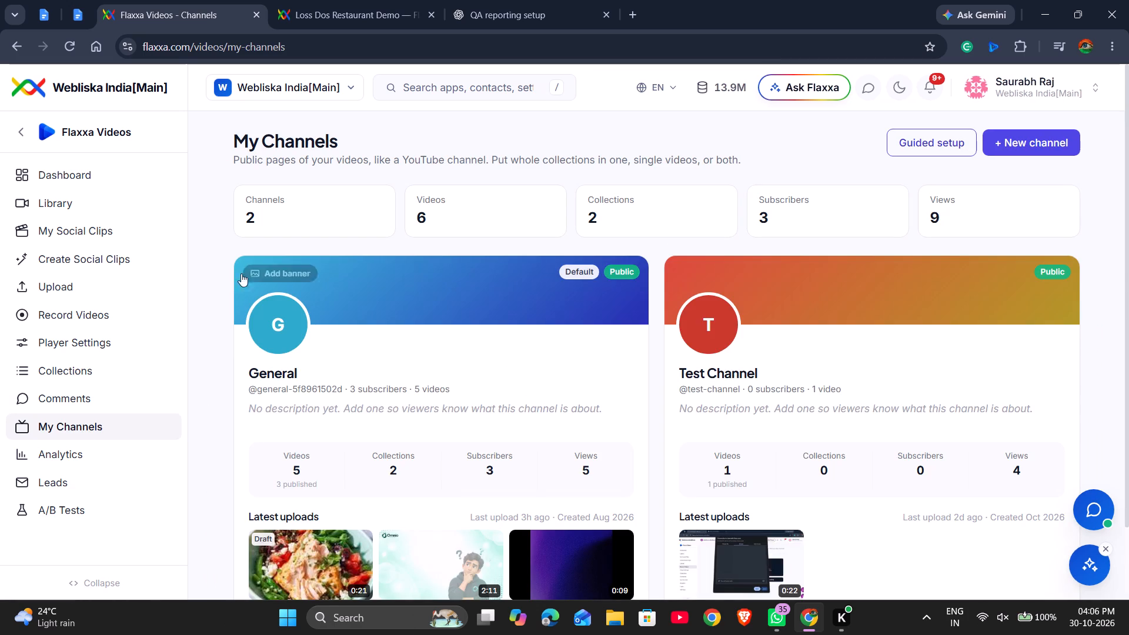
Open the Recording Los Dos (1) video for editing from the Library.
click(96, 204)
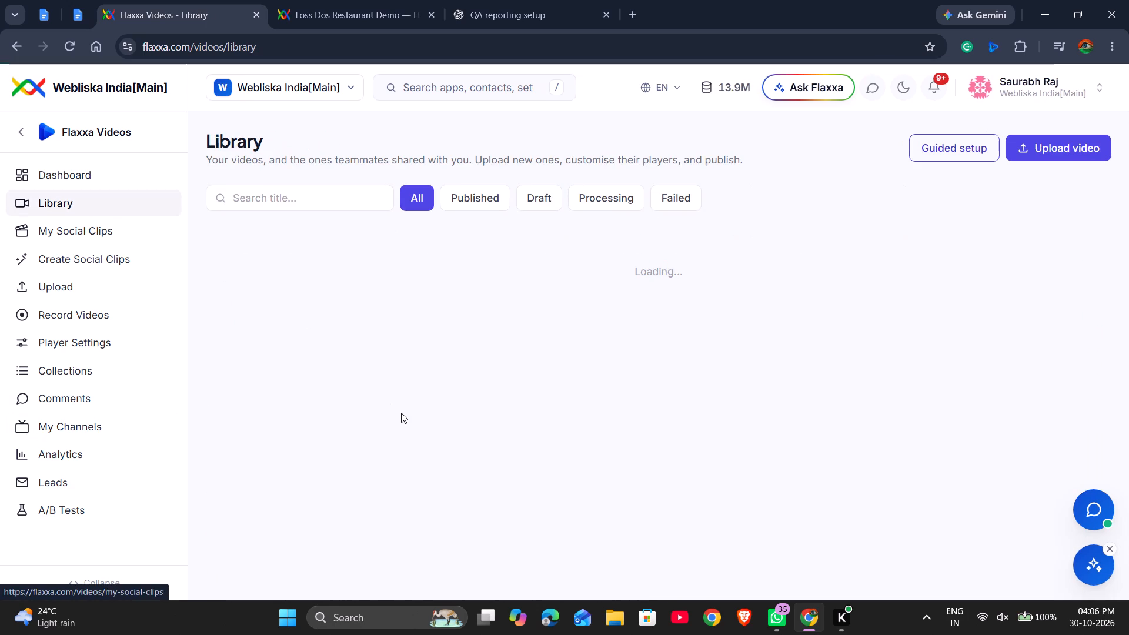
scroll(401, 413, down, 2)
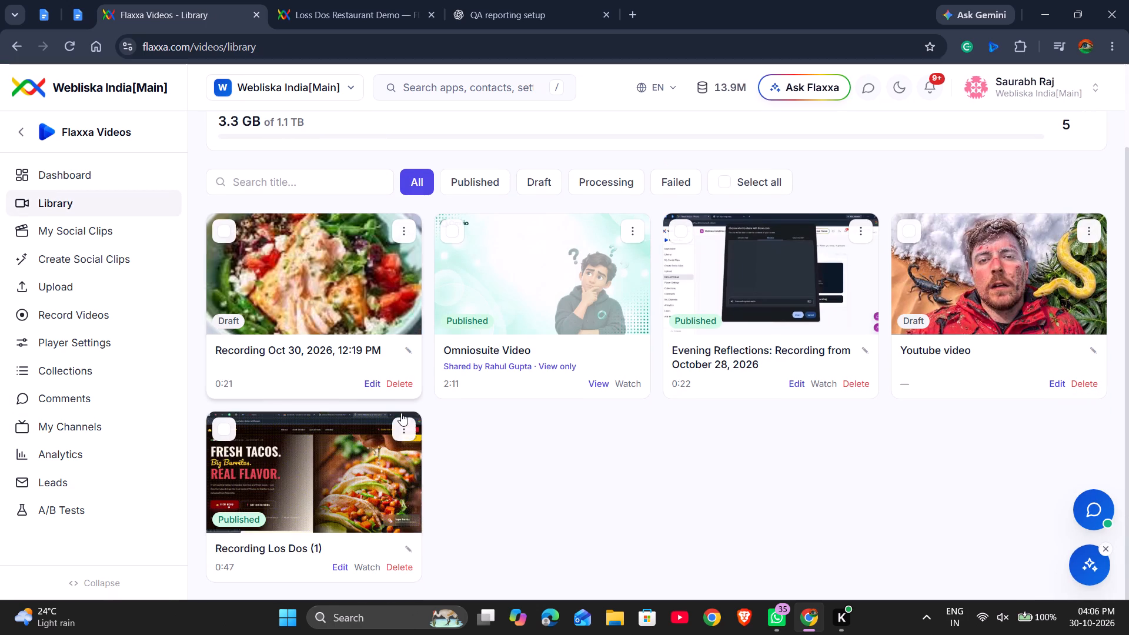
click(338, 566)
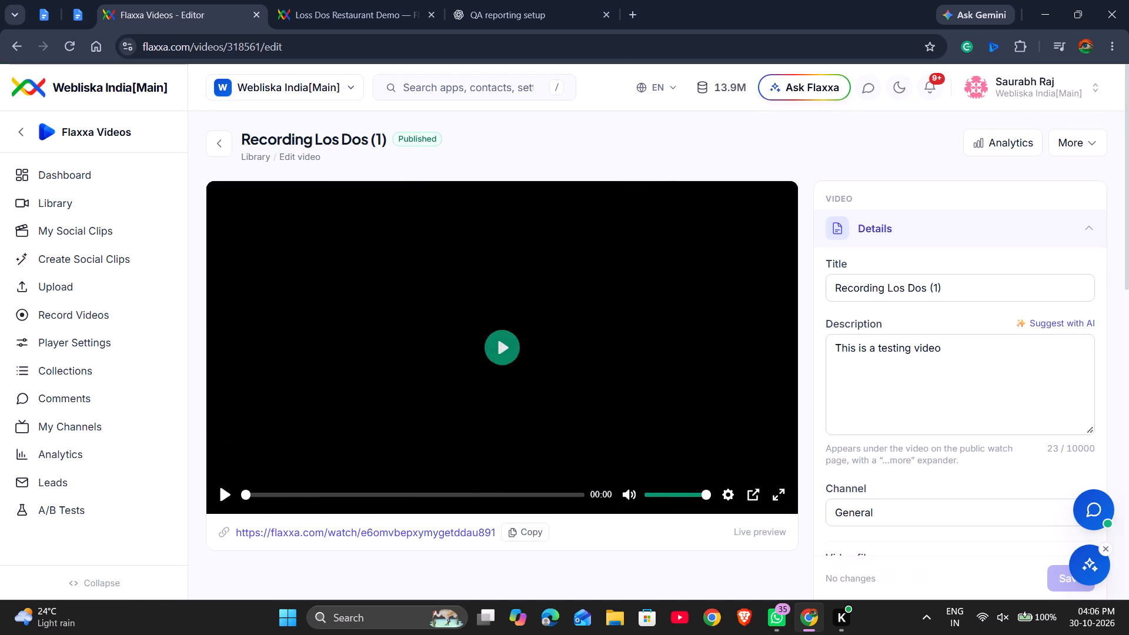
Expand the Thumbnail settings of Recording Los Dos (1) and examine the animated preview and the player's seek-bar preview.
scroll(921, 368, down, 5)
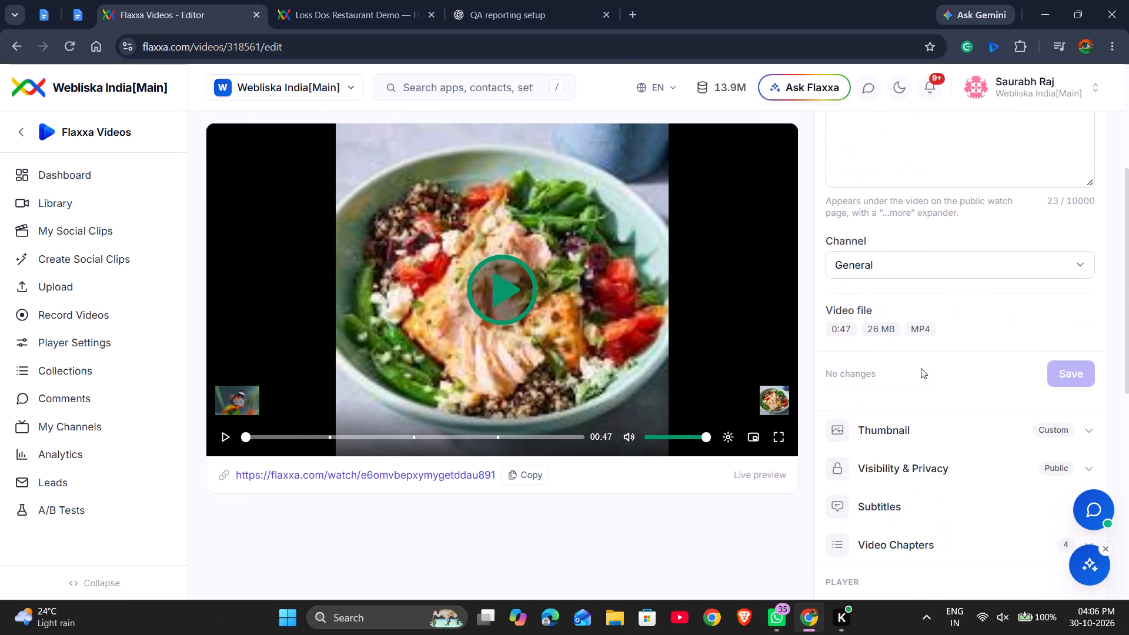
scroll(921, 368, up, 3)
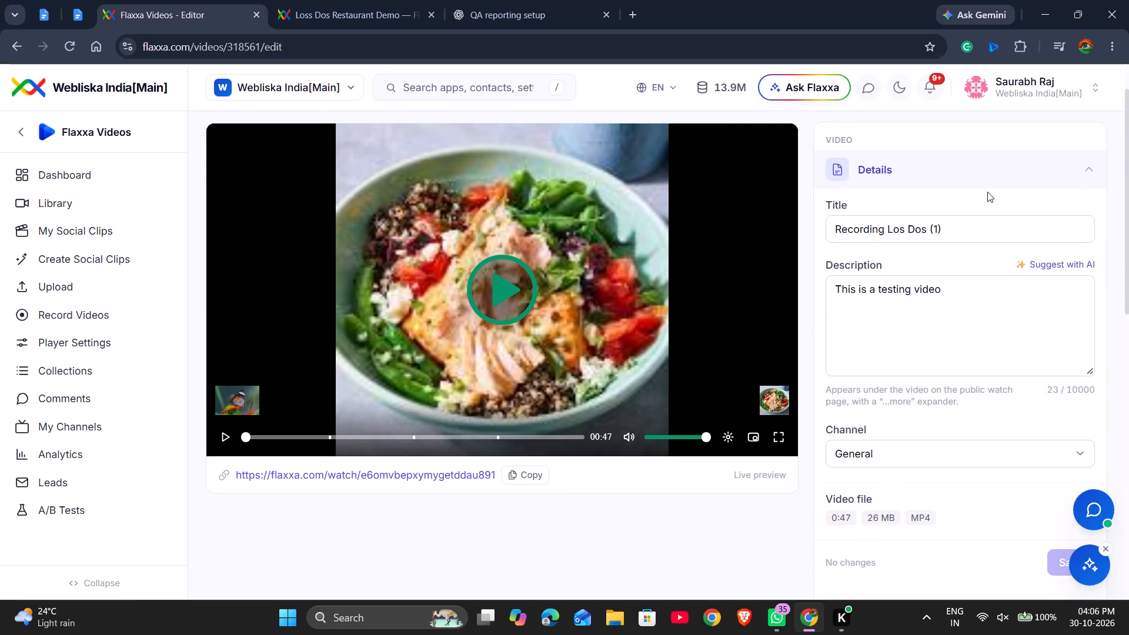
scroll(970, 302, down, 4)
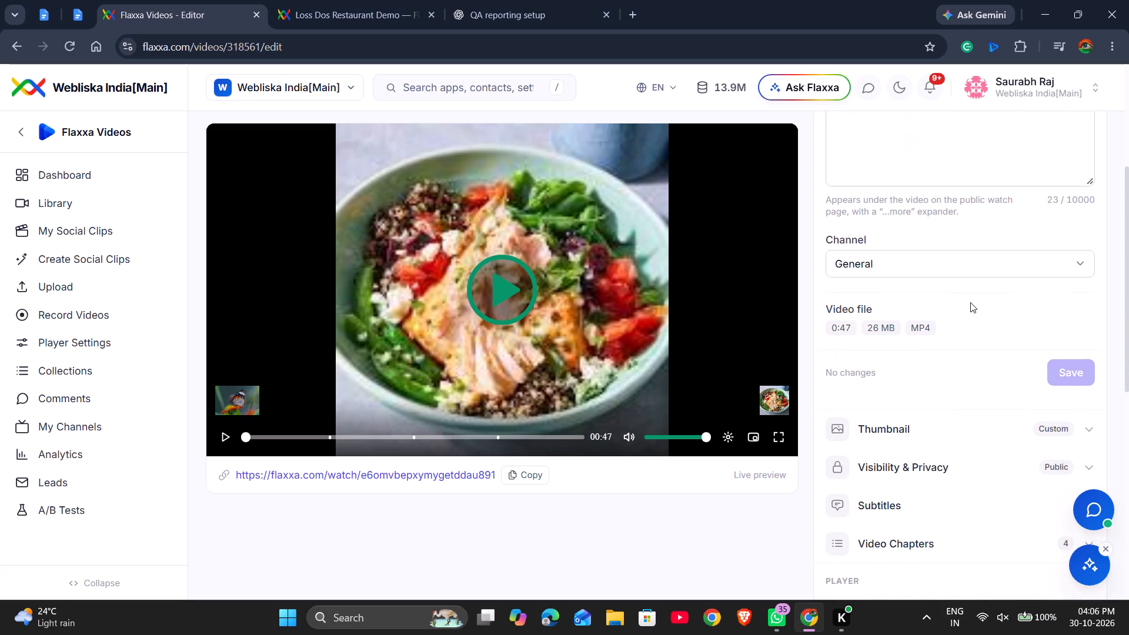
click(946, 414)
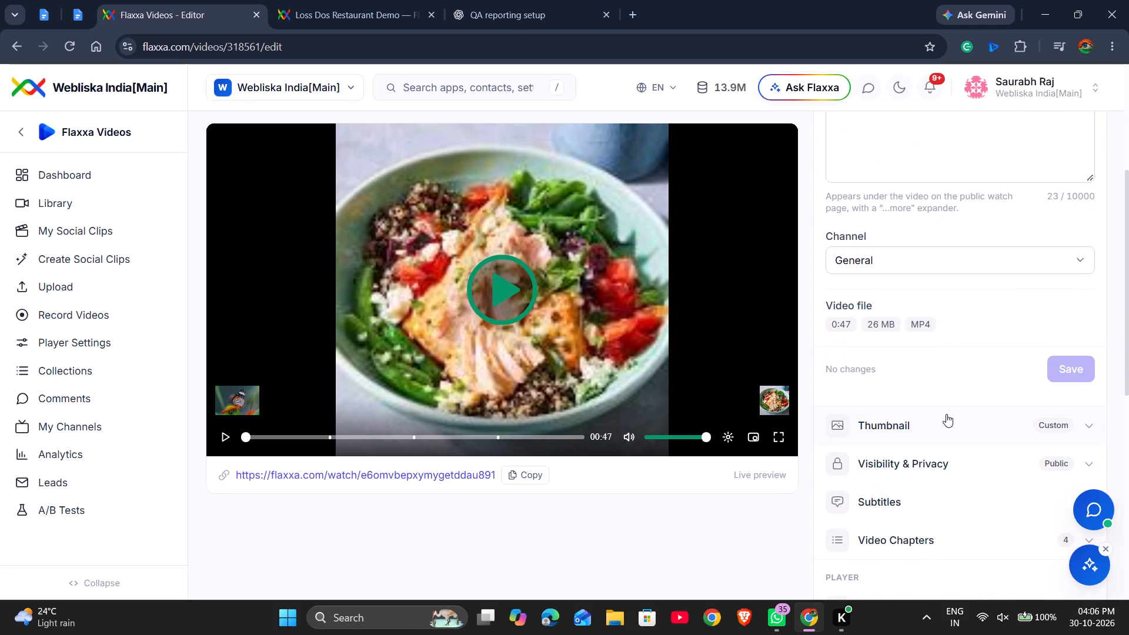
scroll(946, 414, down, 5)
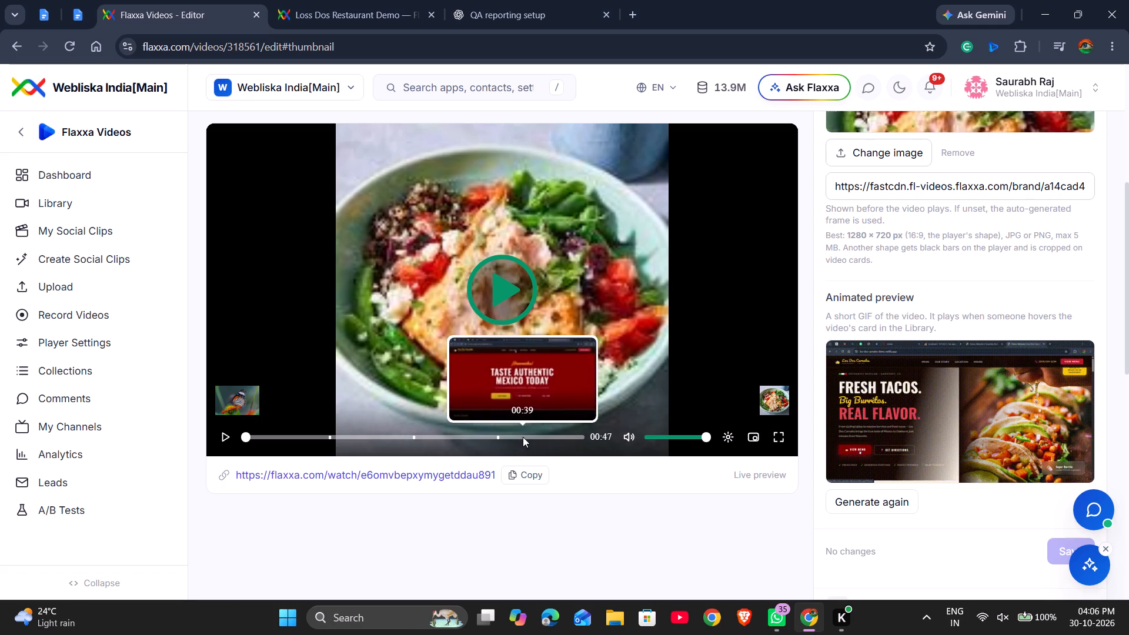
Remove Chapters 1 to 4 from the Video Chapters of Recording Los Dos (1) and save the change.
scroll(900, 399, down, 3)
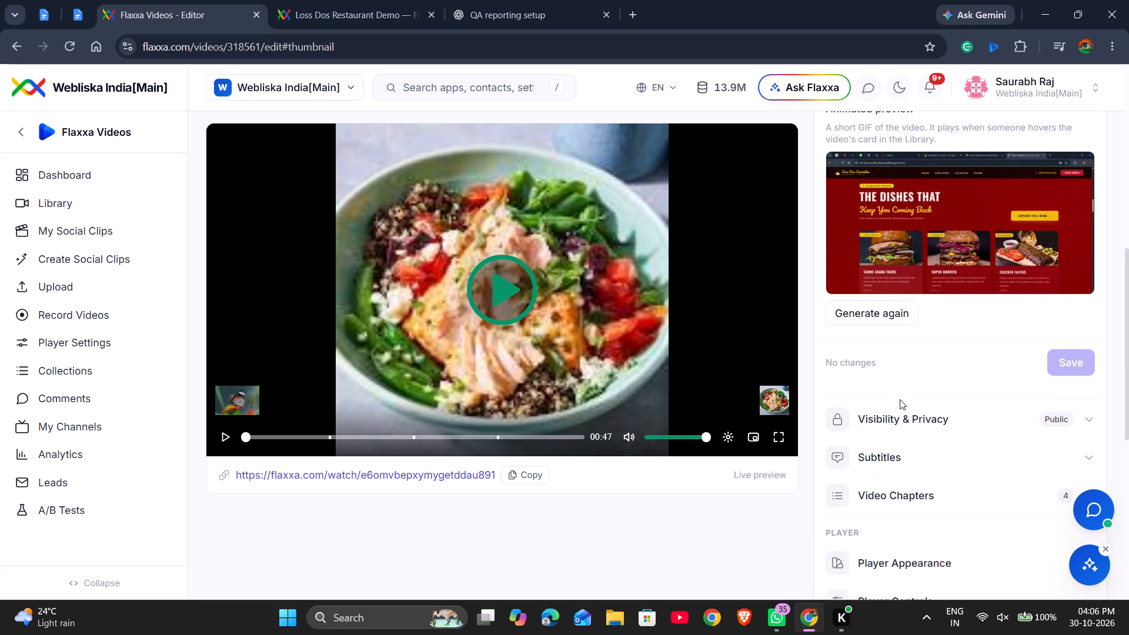
scroll(900, 399, down, 3)
click(906, 399)
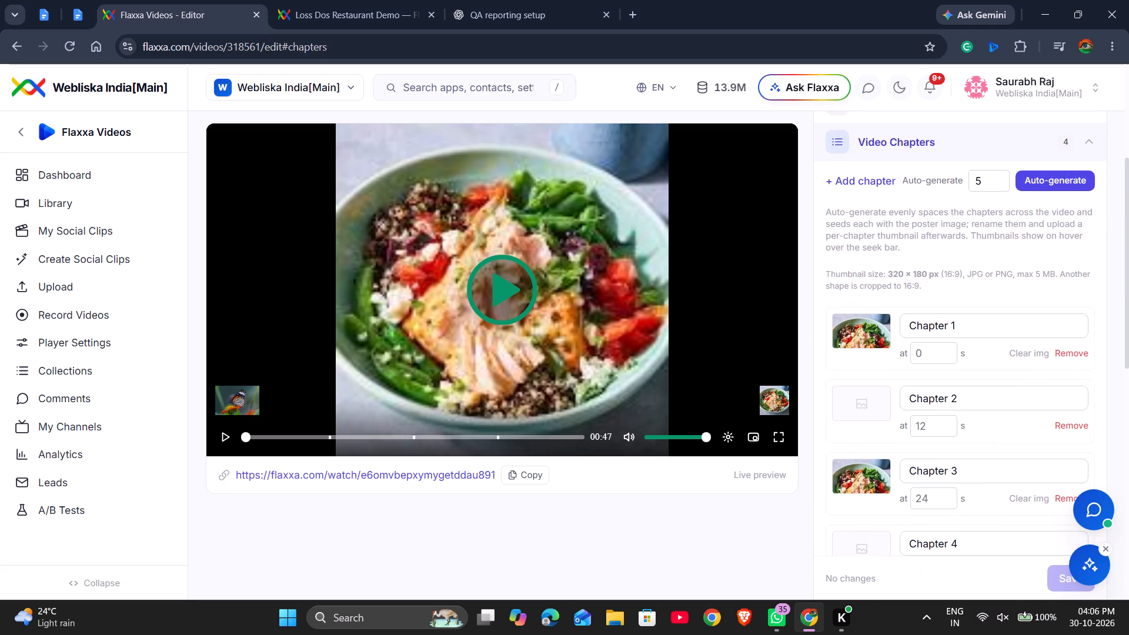
scroll(906, 399, down, 1)
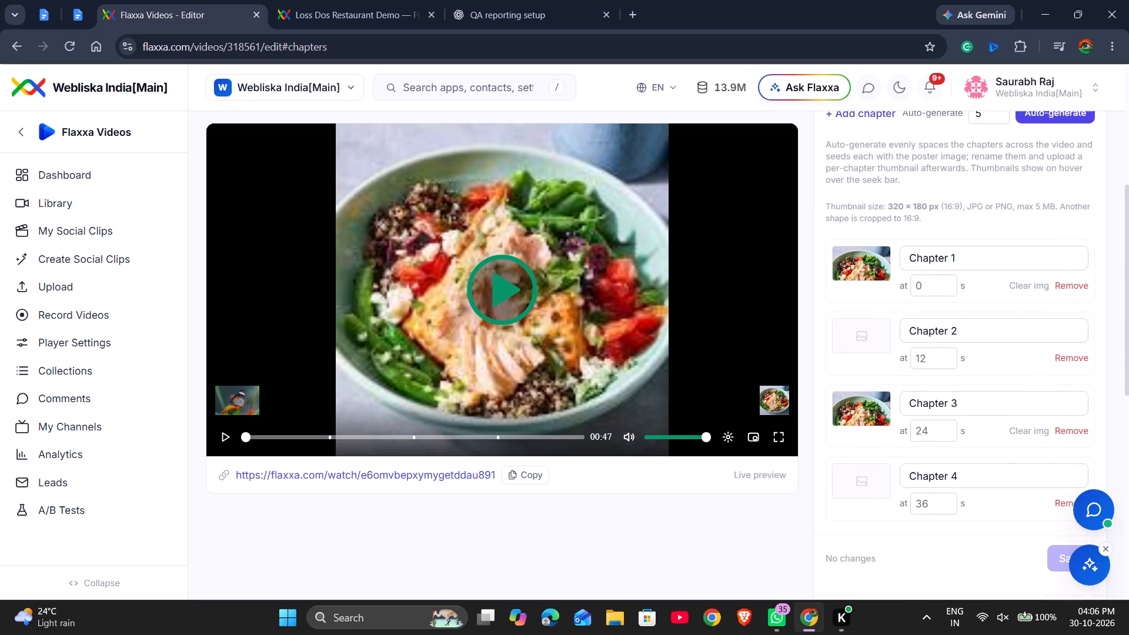
click(1075, 280)
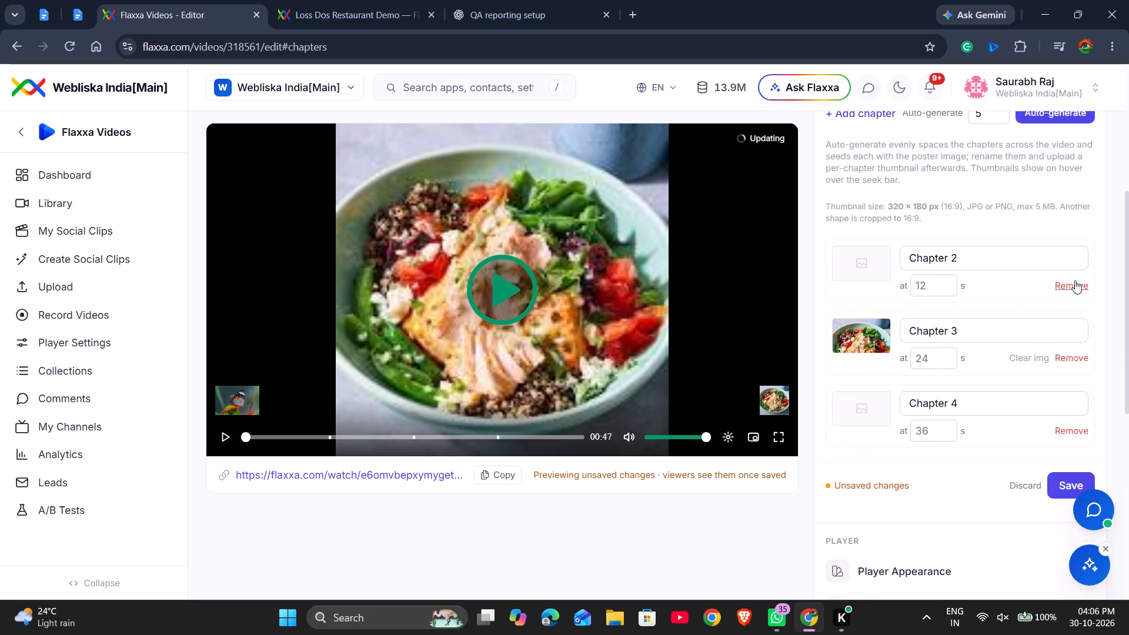
click(1075, 280)
click(1075, 280)
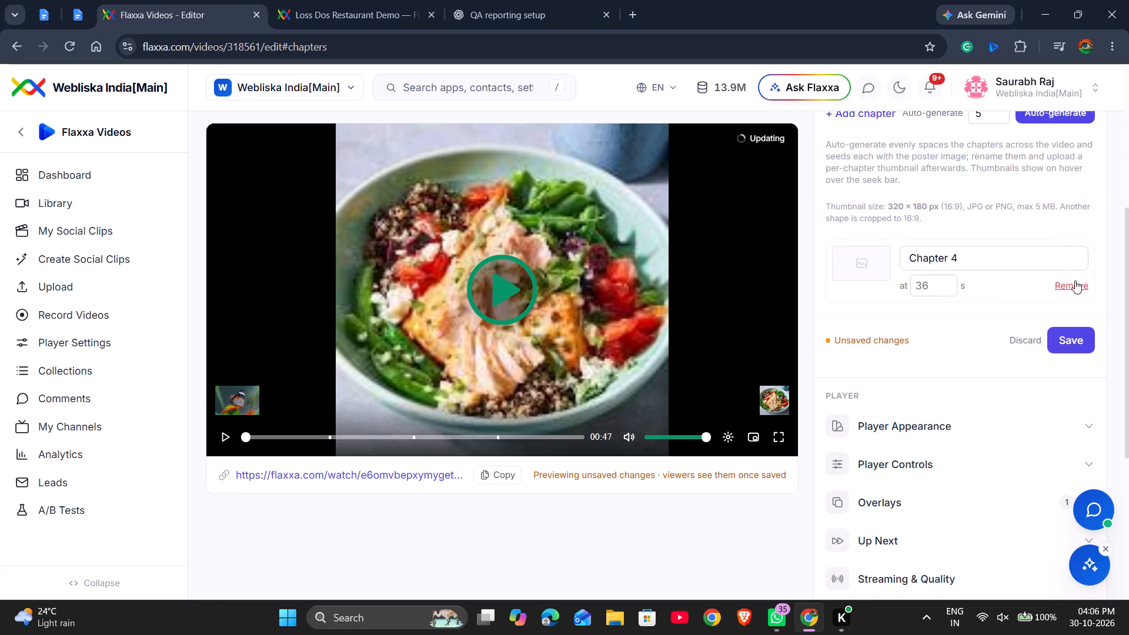
click(1075, 280)
click(1071, 263)
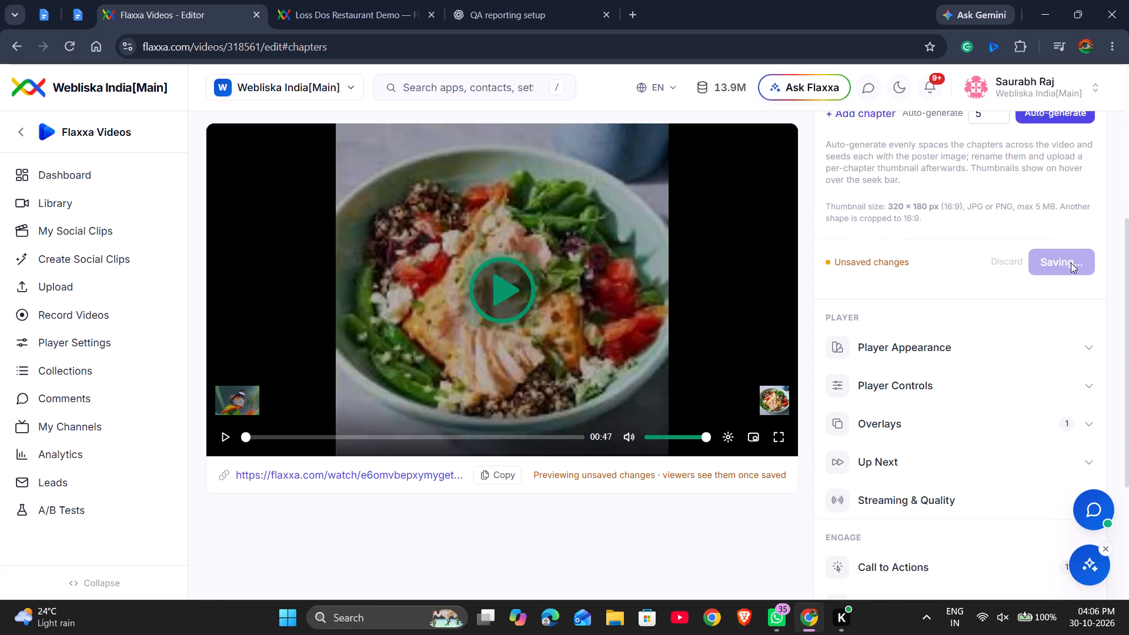
Check the player's seek-bar preview without chapters and collapse the Video Chapters section.
scroll(913, 235, up, 2)
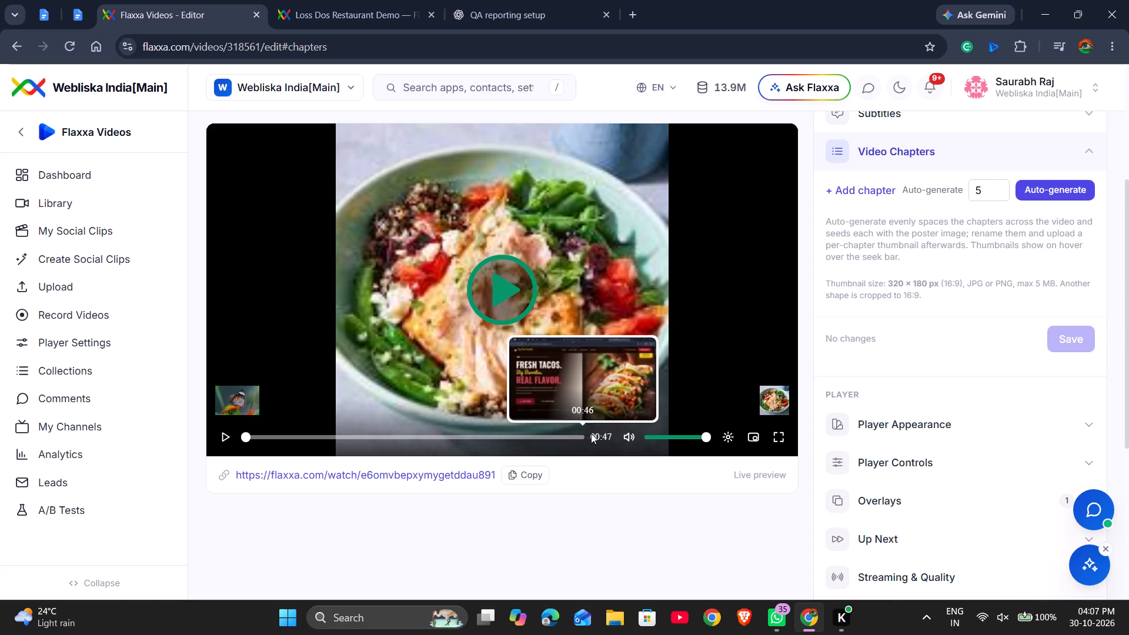
scroll(902, 317, up, 2)
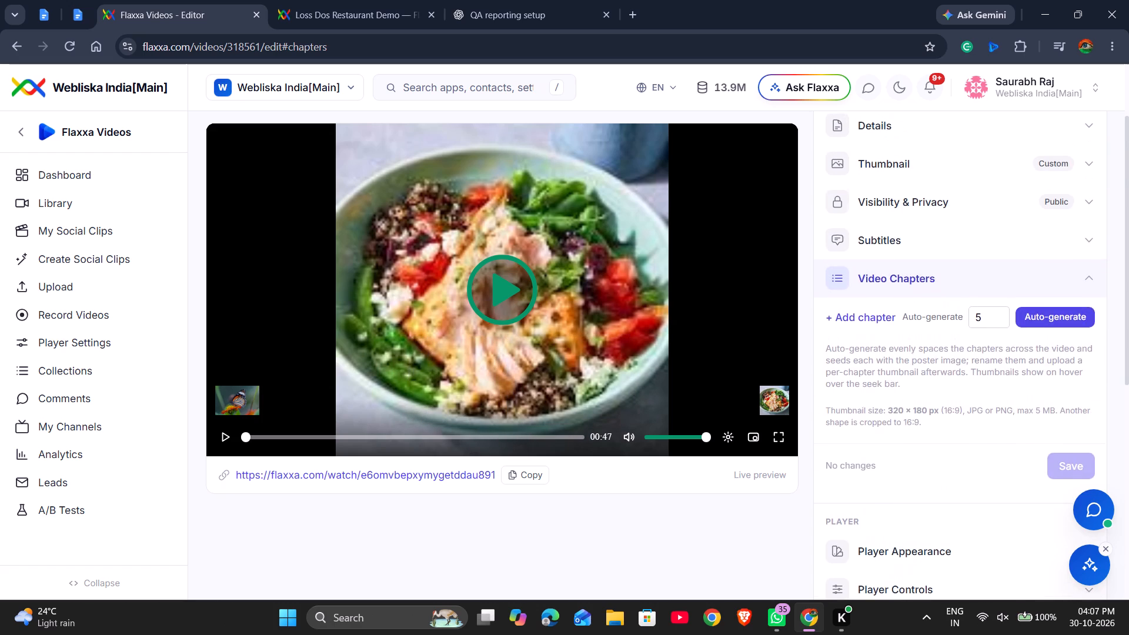
scroll(902, 317, up, 1)
click(974, 350)
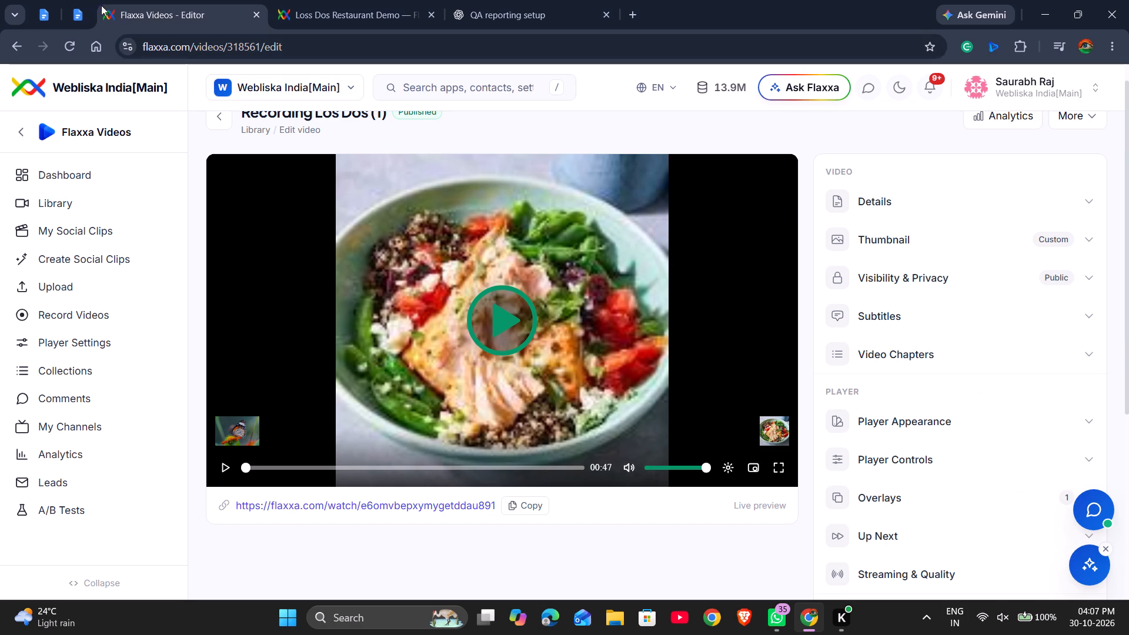
Review the 30th October, 2026 suggestions on Animated Preview and Analytics Daily Trend in the Flaxxa Videos – Bug Report document.
click(69, 4)
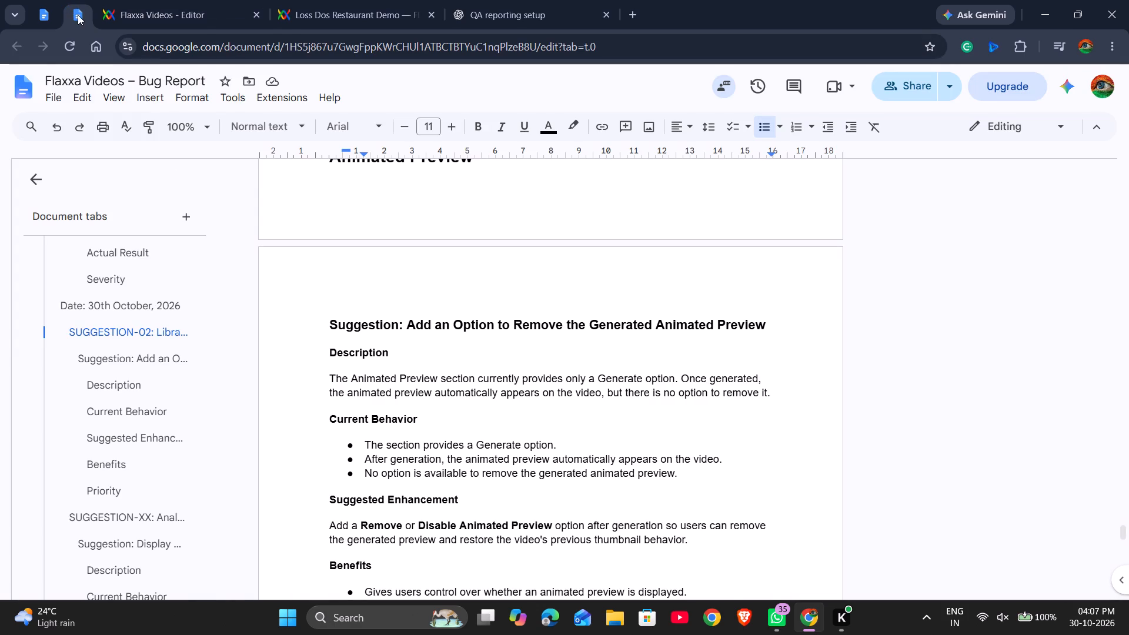
scroll(310, 356, down, 1)
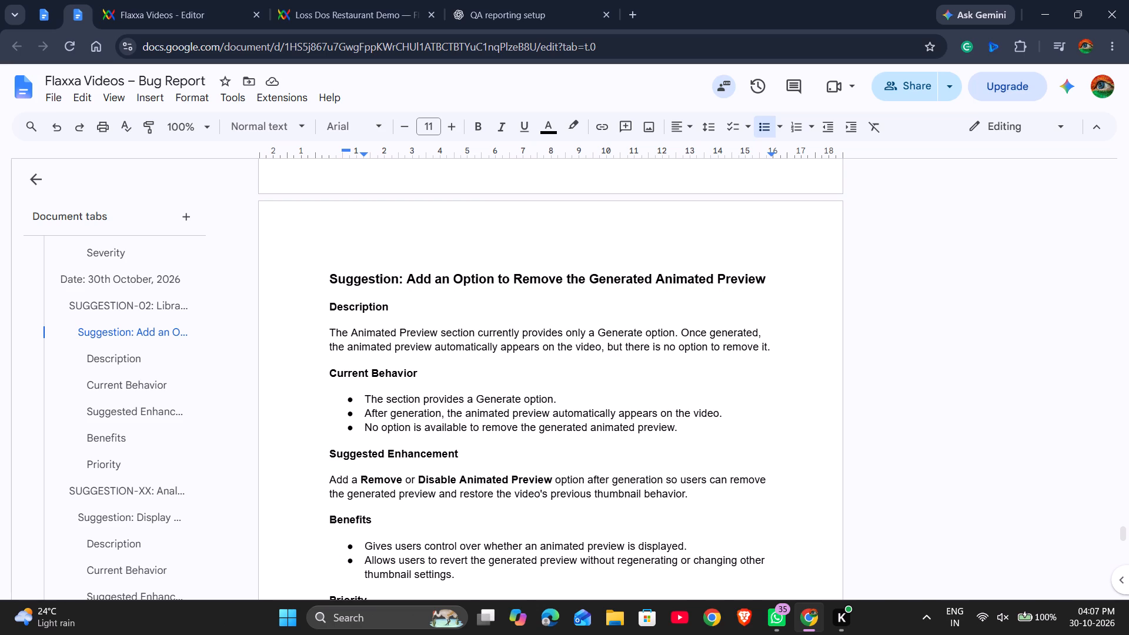
scroll(106, 443, down, 7)
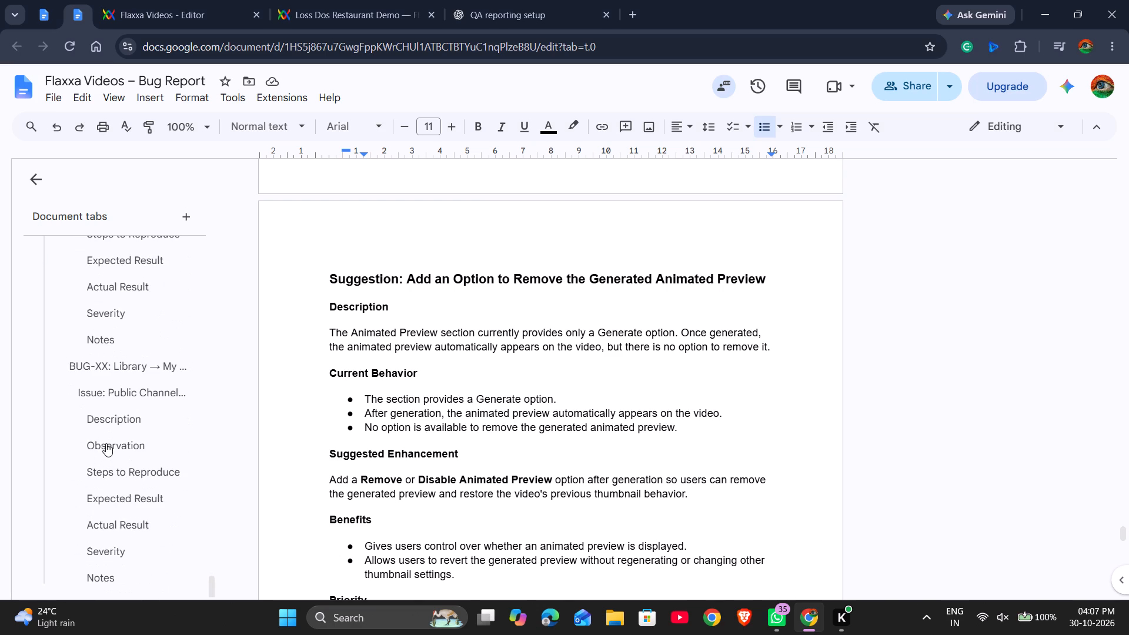
scroll(106, 443, down, 1)
scroll(525, 329, up, 3)
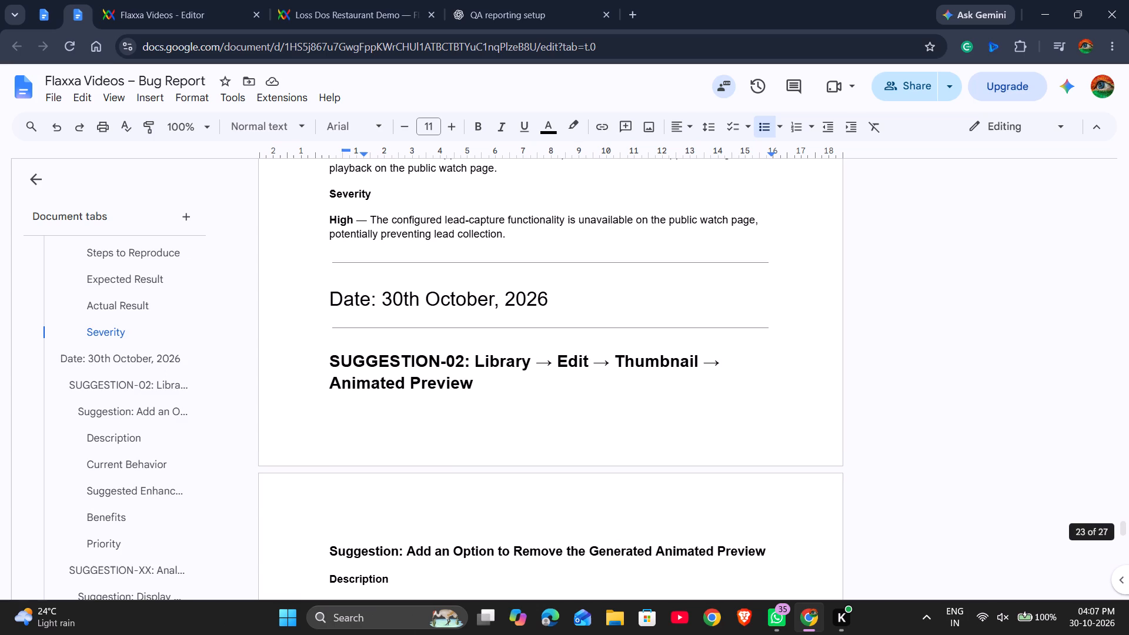
scroll(525, 329, up, 1)
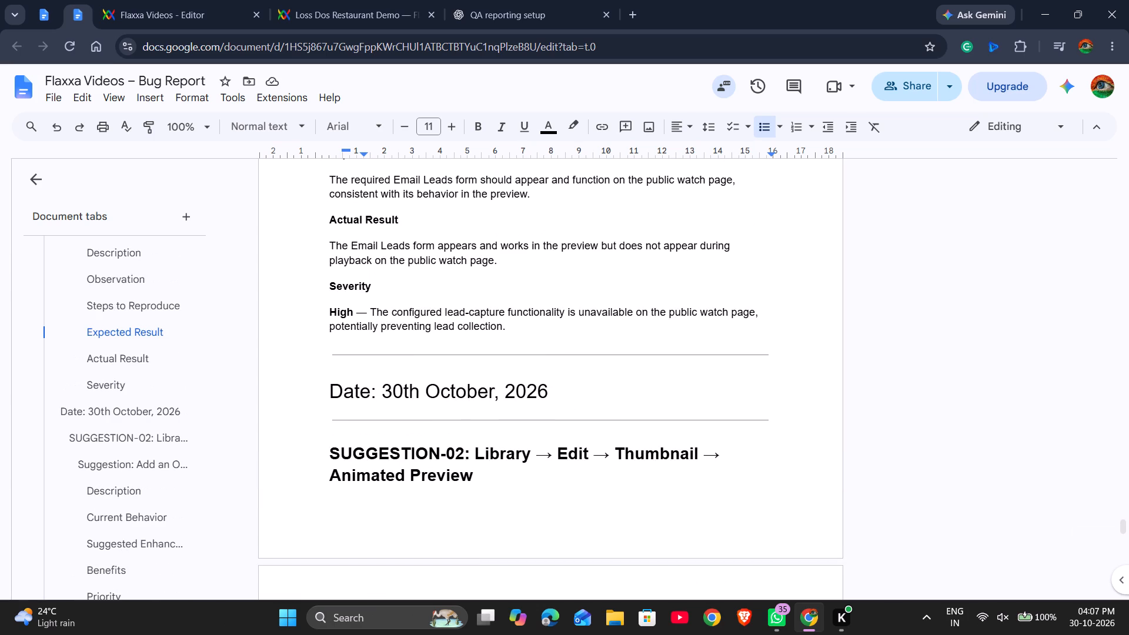
scroll(525, 329, down, 9)
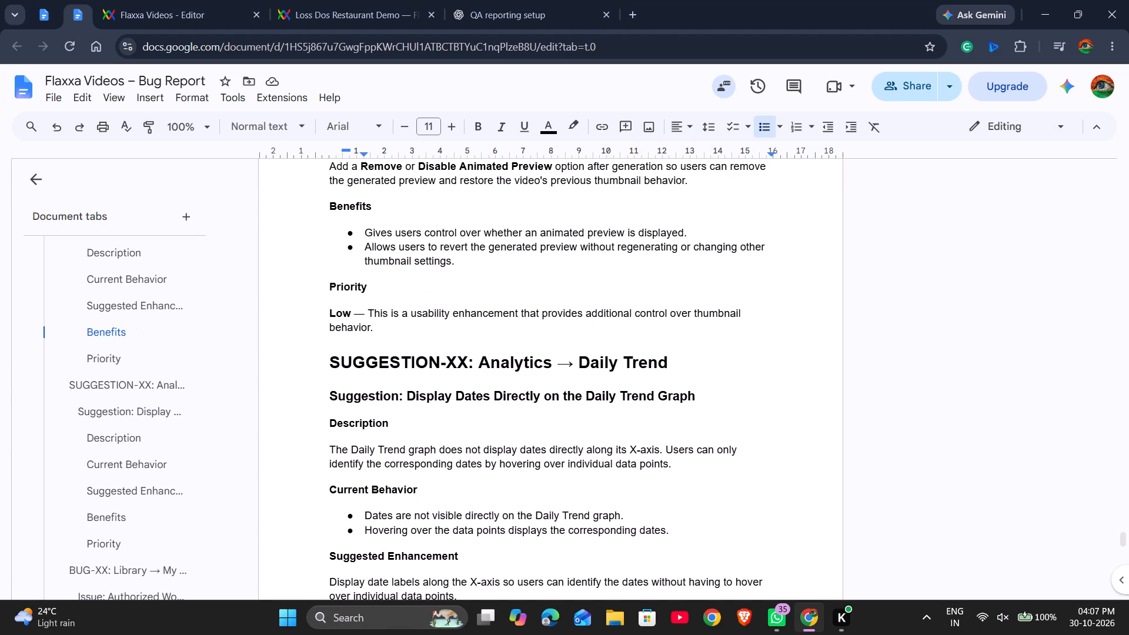
Open the General channel's public page from My Channels in Flaxxa Videos, examine its videos, and close the page.
click(137, 0)
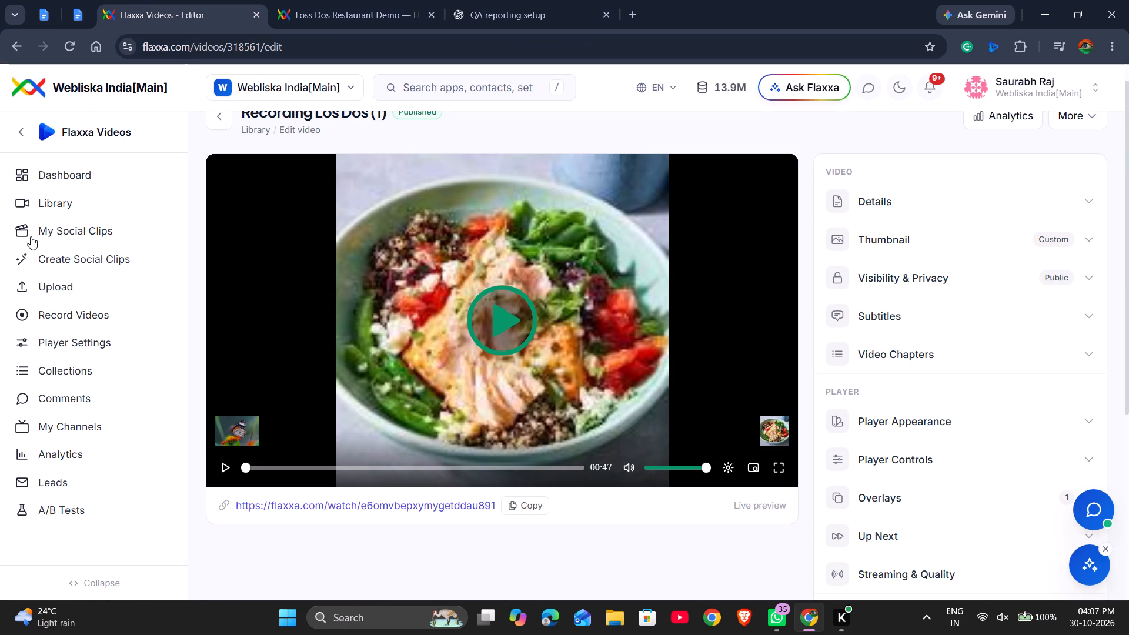
click(95, 421)
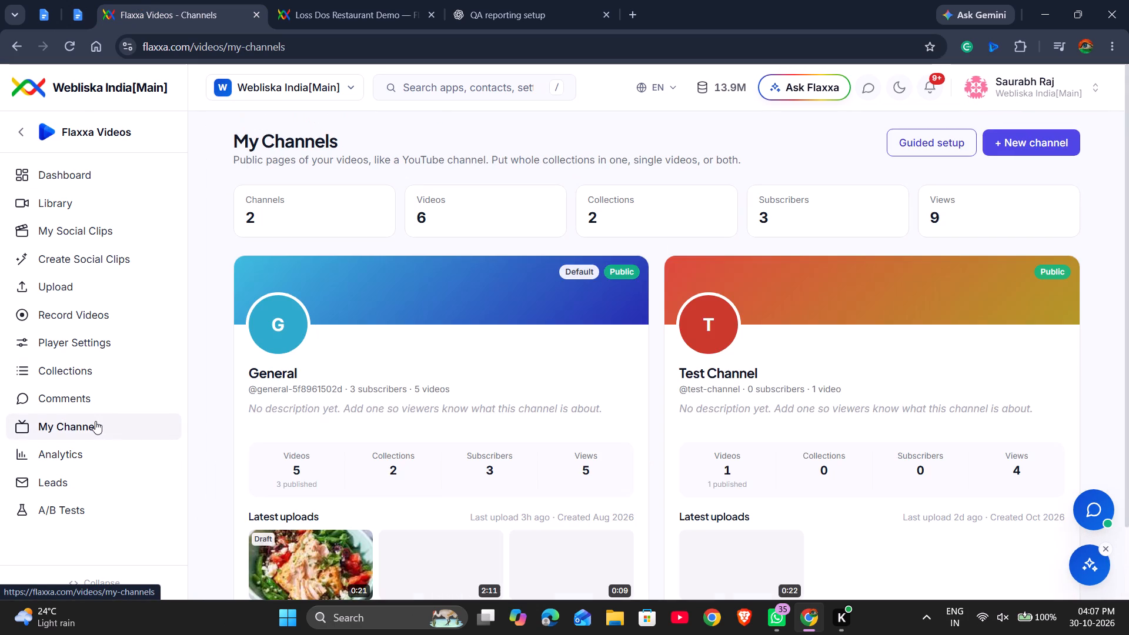
scroll(338, 520, down, 4)
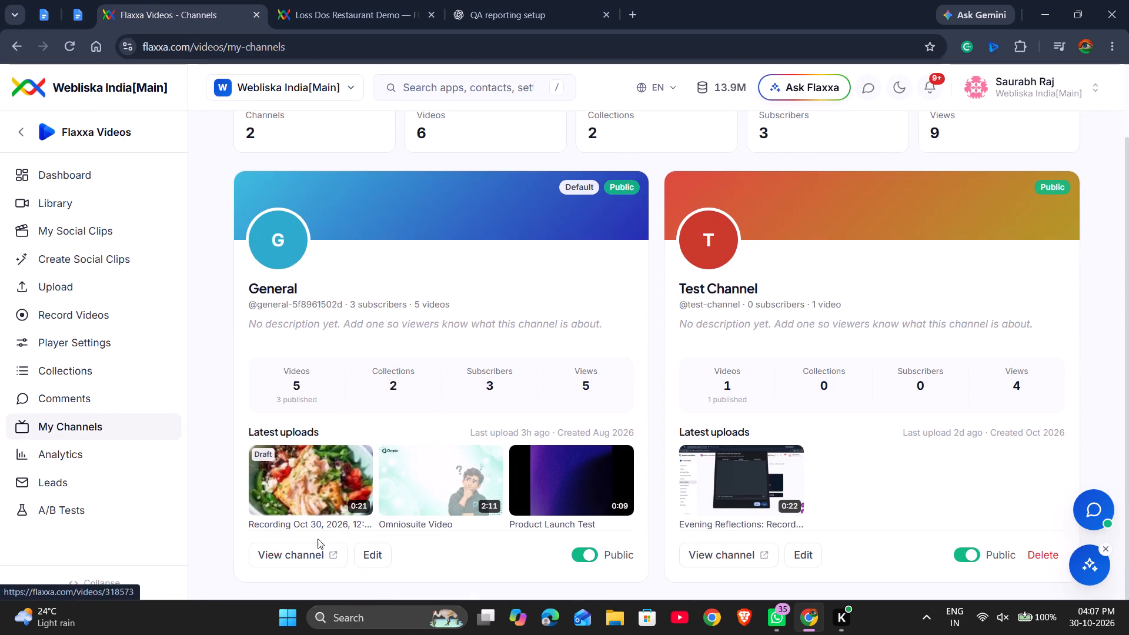
click(313, 549)
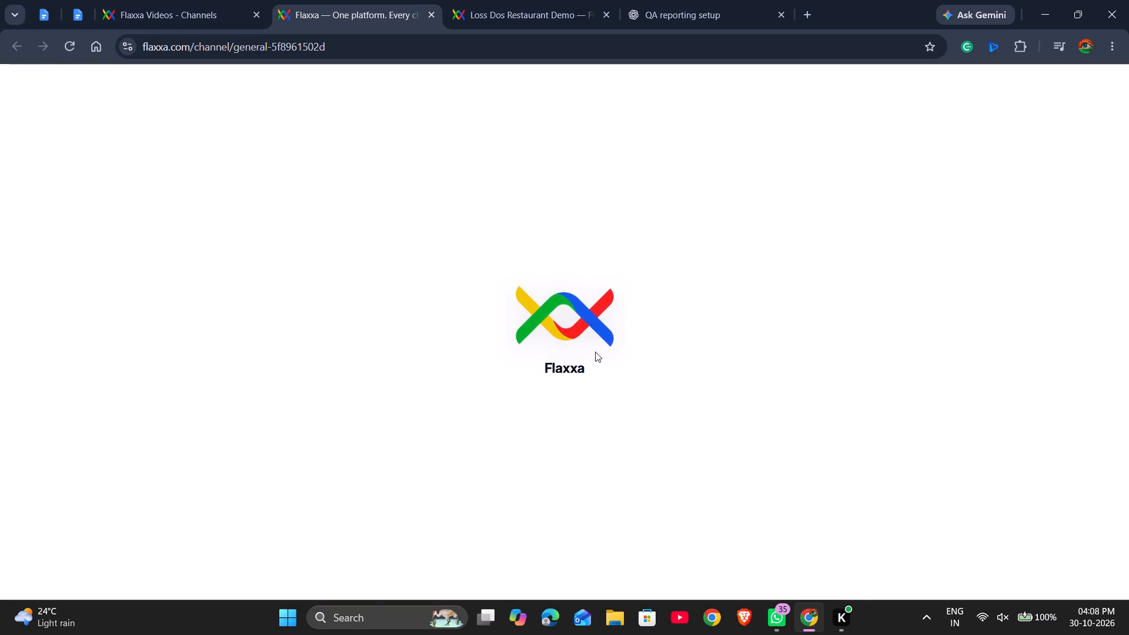
scroll(595, 352, down, 5)
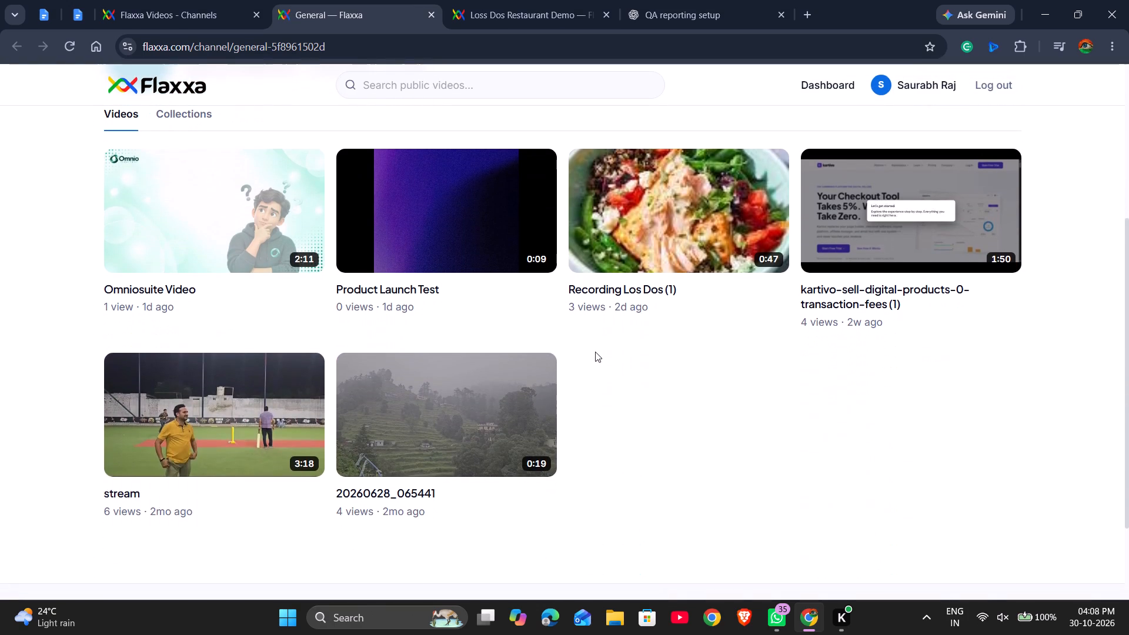
scroll(595, 352, up, 7)
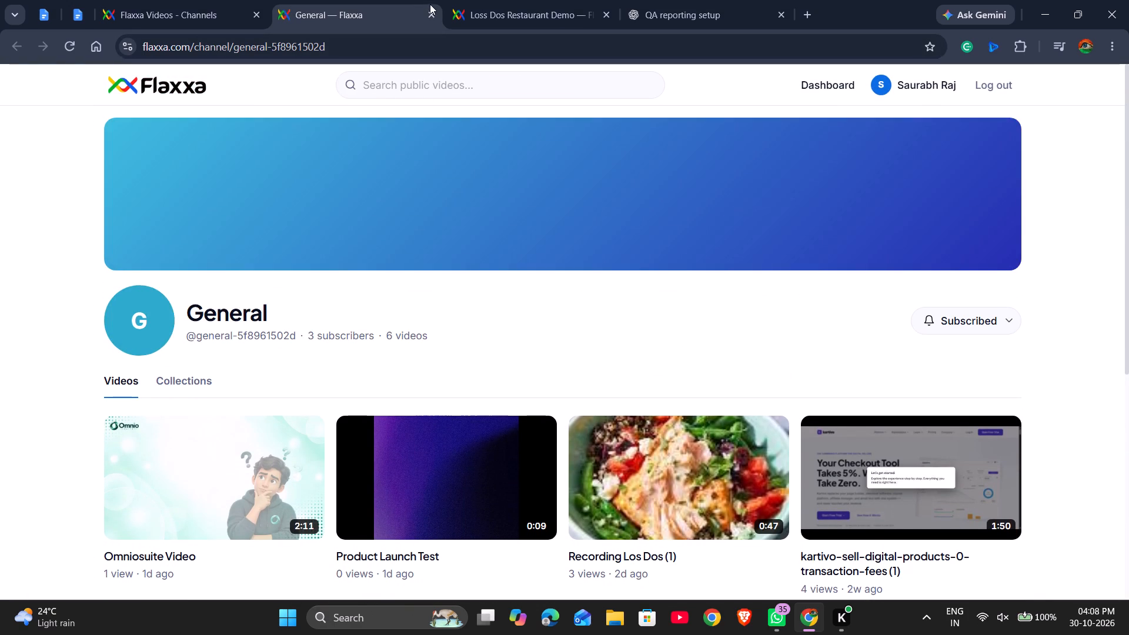
click(430, 14)
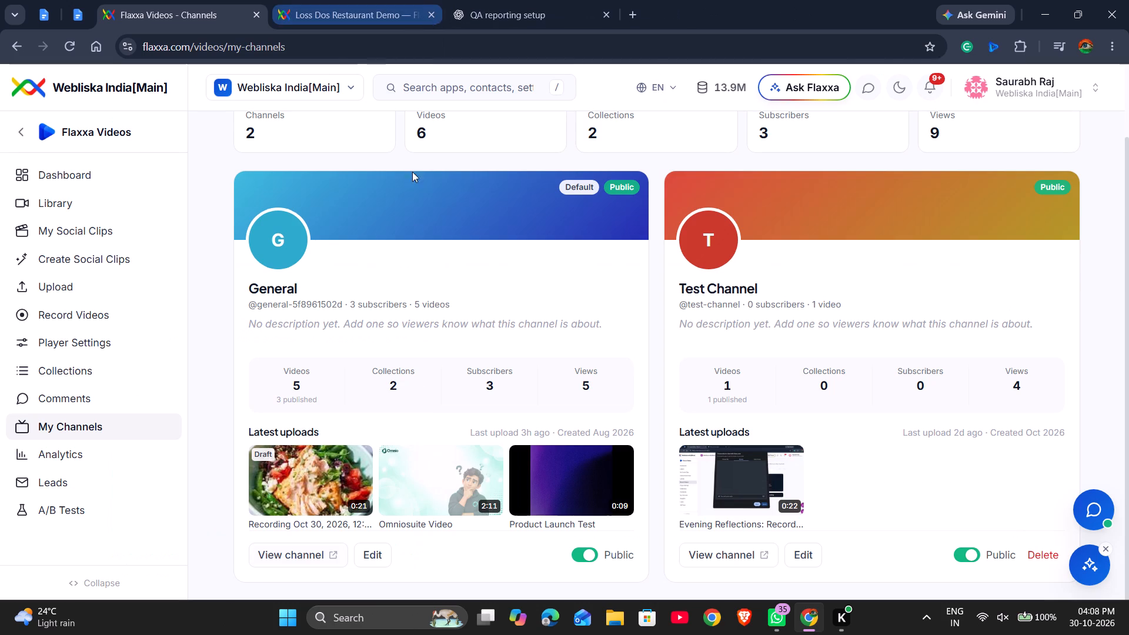
Open the public page of the Test 2 collection from Collections.
click(84, 365)
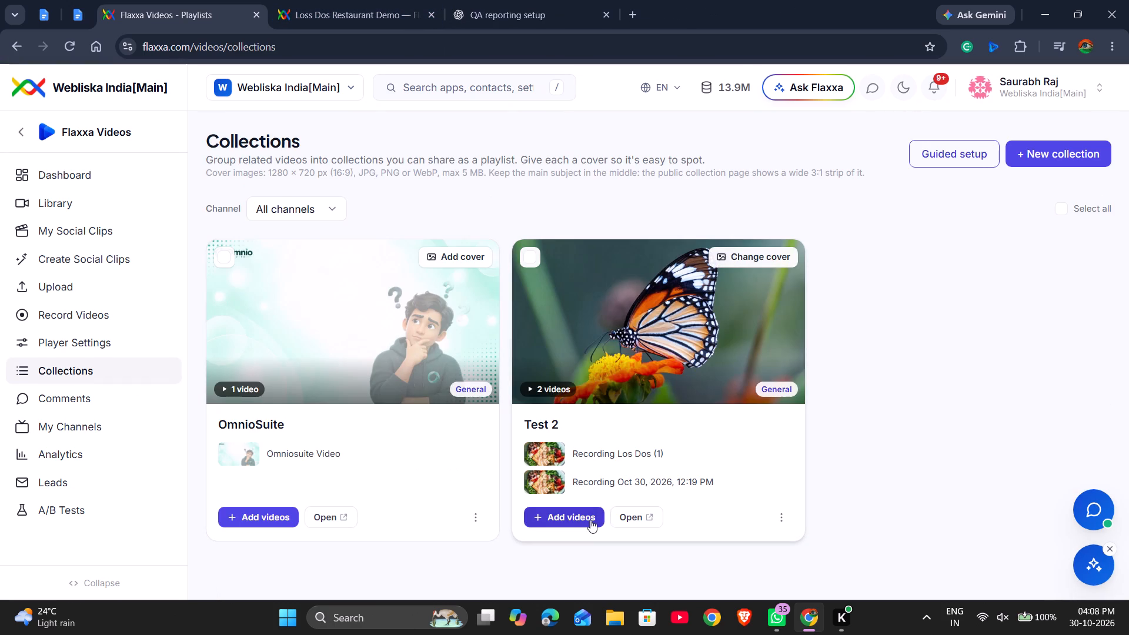
click(623, 519)
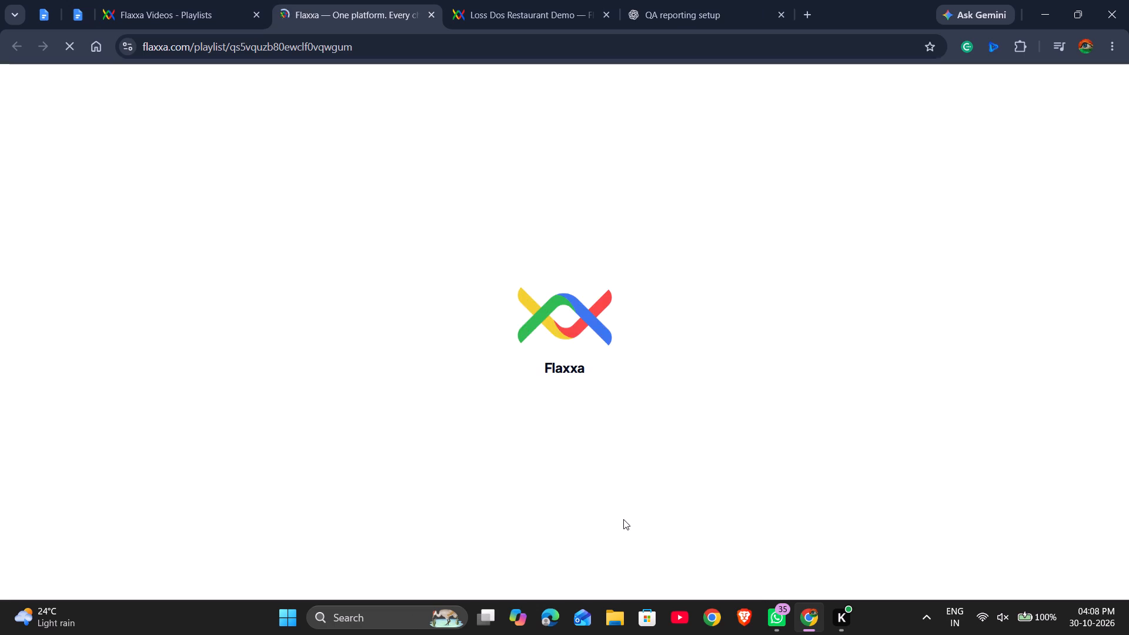